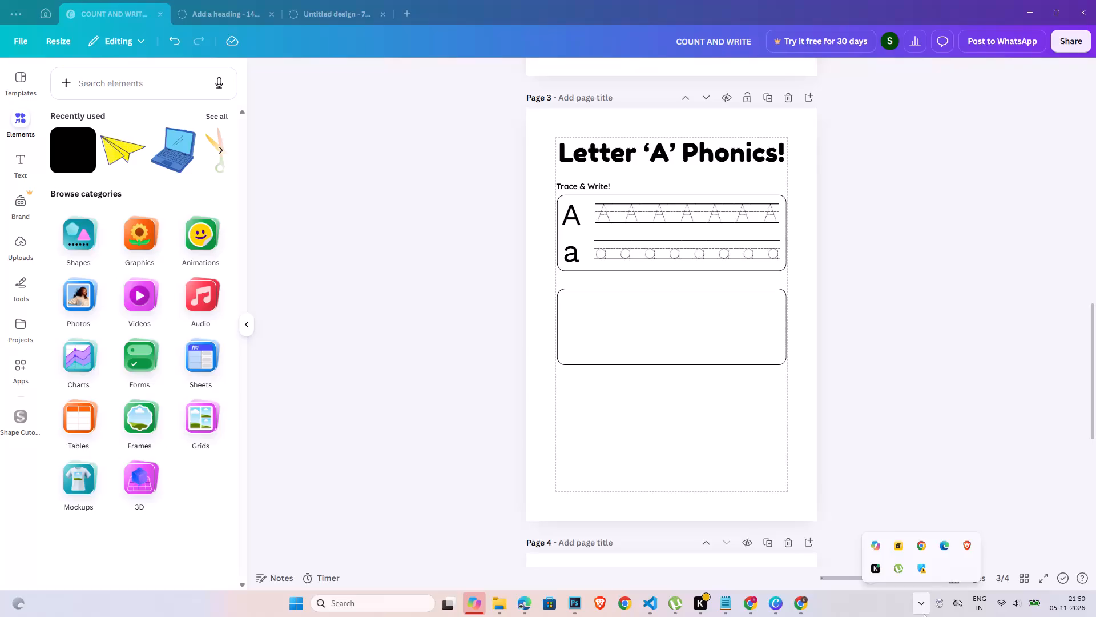
# Shift the empty rounded box on page 3 slightly upward and centre it horizontally on the page.
pyautogui.click(924, 614)
pyautogui.click(843, 369)
pyautogui.click(636, 312)
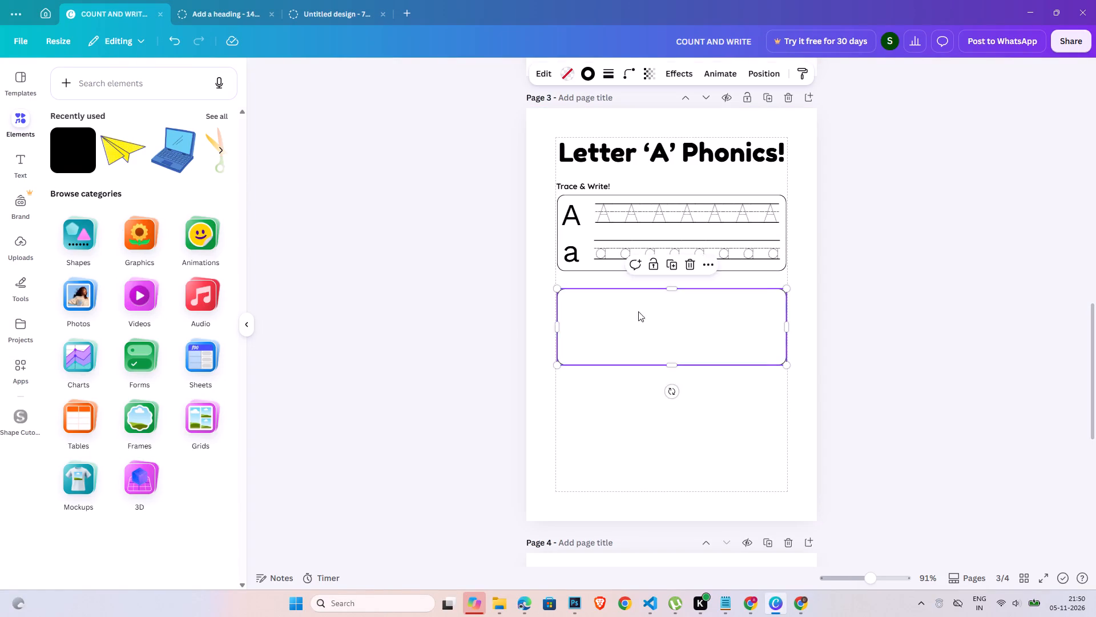
pyautogui.click(779, 70)
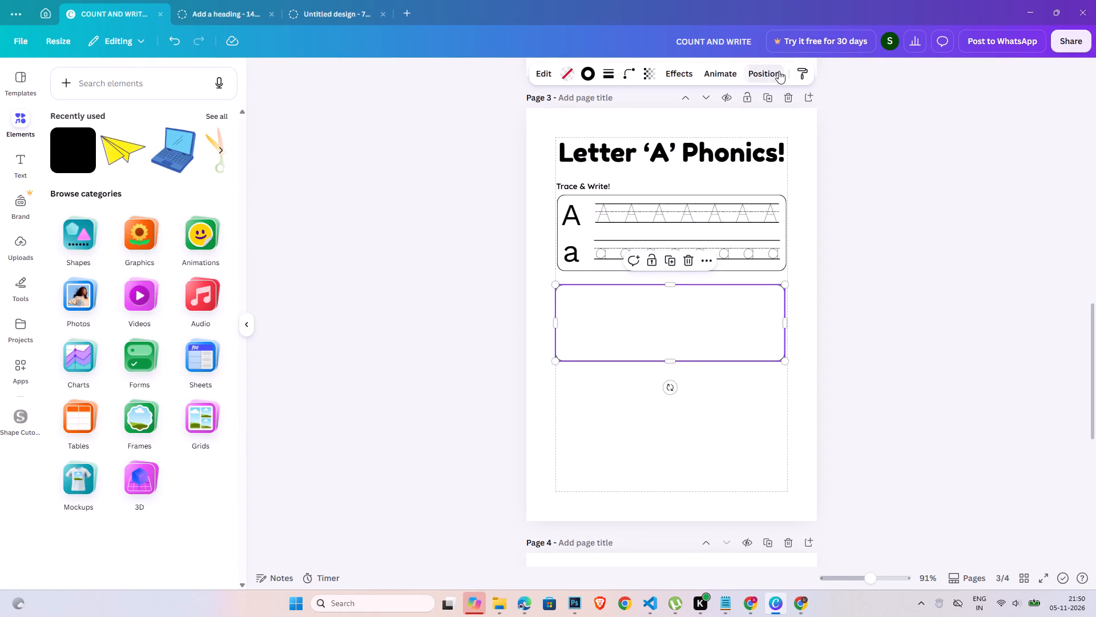
pyautogui.click(214, 241)
pyautogui.doubleClick(918, 307)
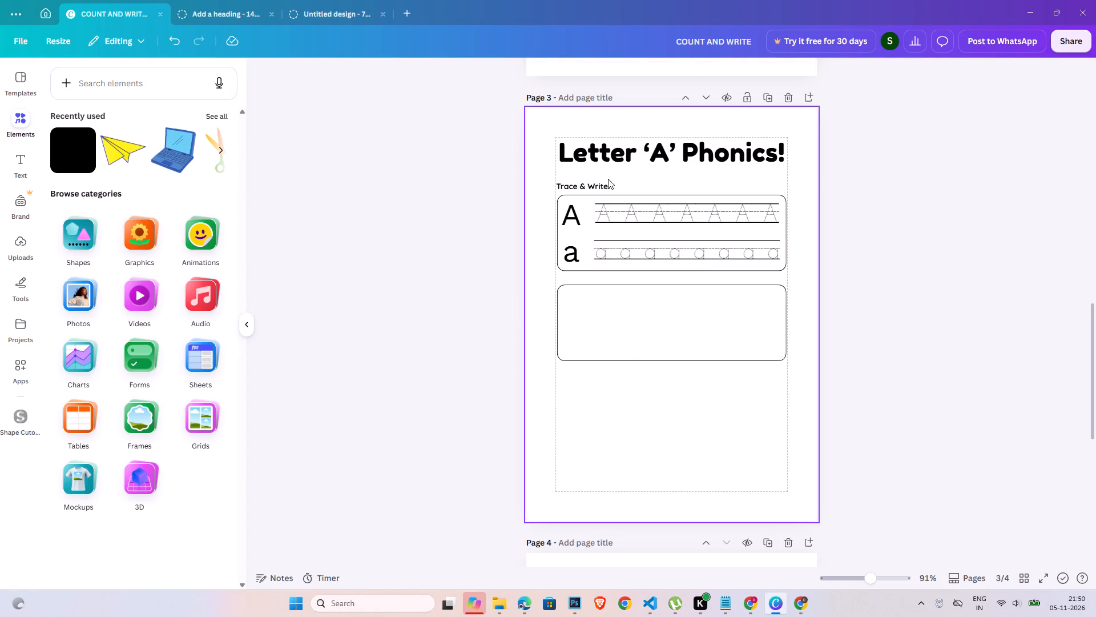
# Move the "Trace & Write!" label together with its whole letter-tracing box slightly up toward the page title.
pyautogui.click(599, 182)
pyautogui.keyDown('shift'); pyautogui.click(632, 217); pyautogui.keyUp('shift')
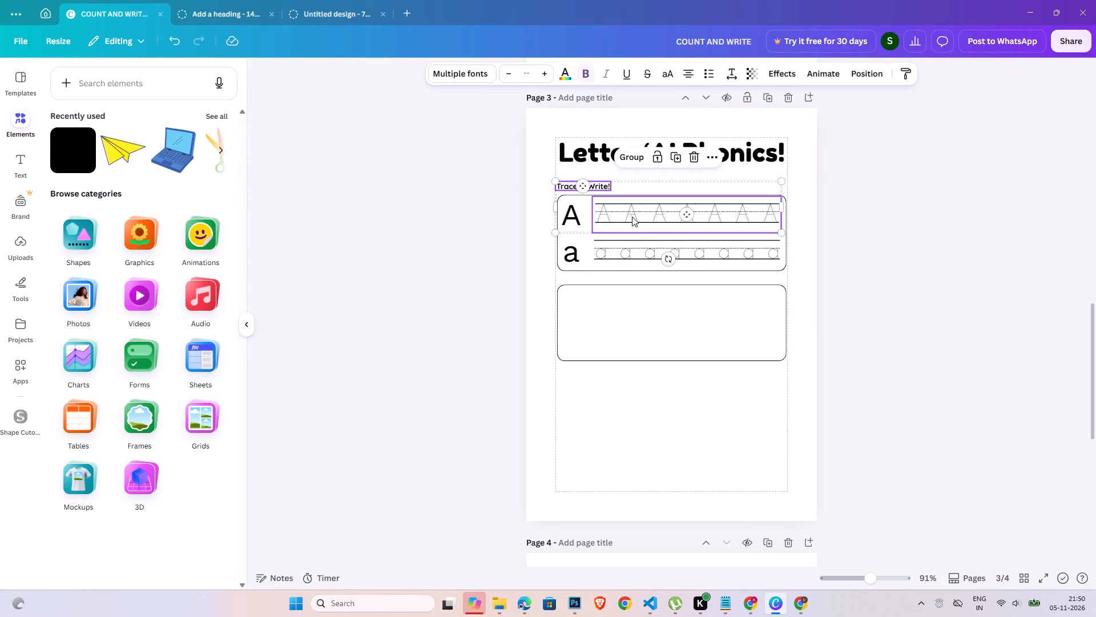
pyautogui.click(499, 223)
pyautogui.click(515, 191)
pyautogui.moveTo(514, 181); pyautogui.dragTo(583, 246)
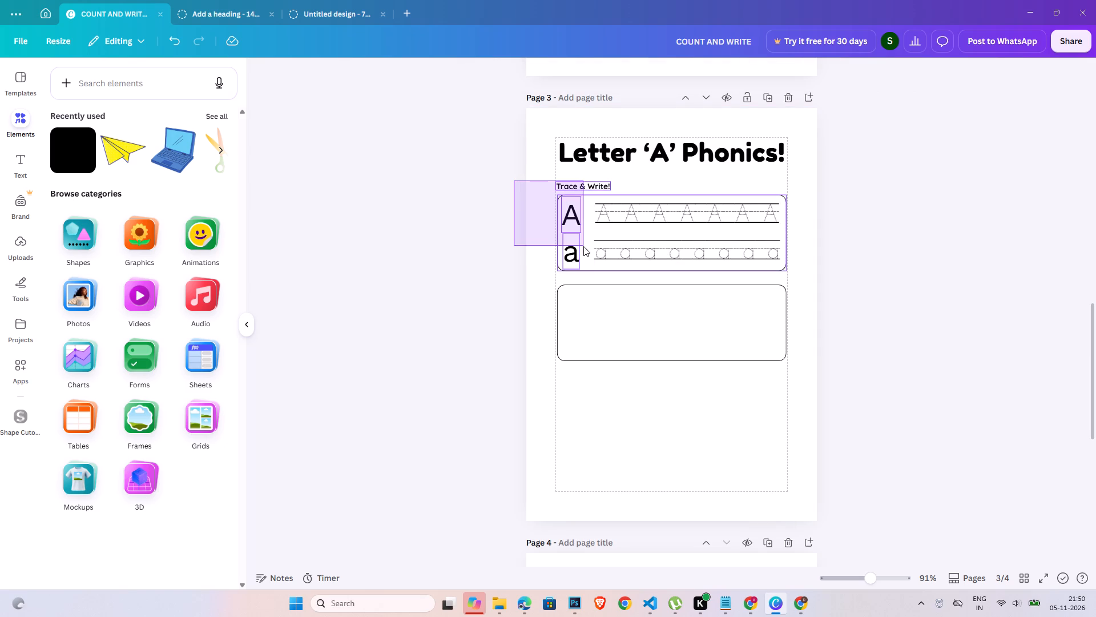
pyautogui.moveTo(583, 246); pyautogui.dragTo(759, 269)
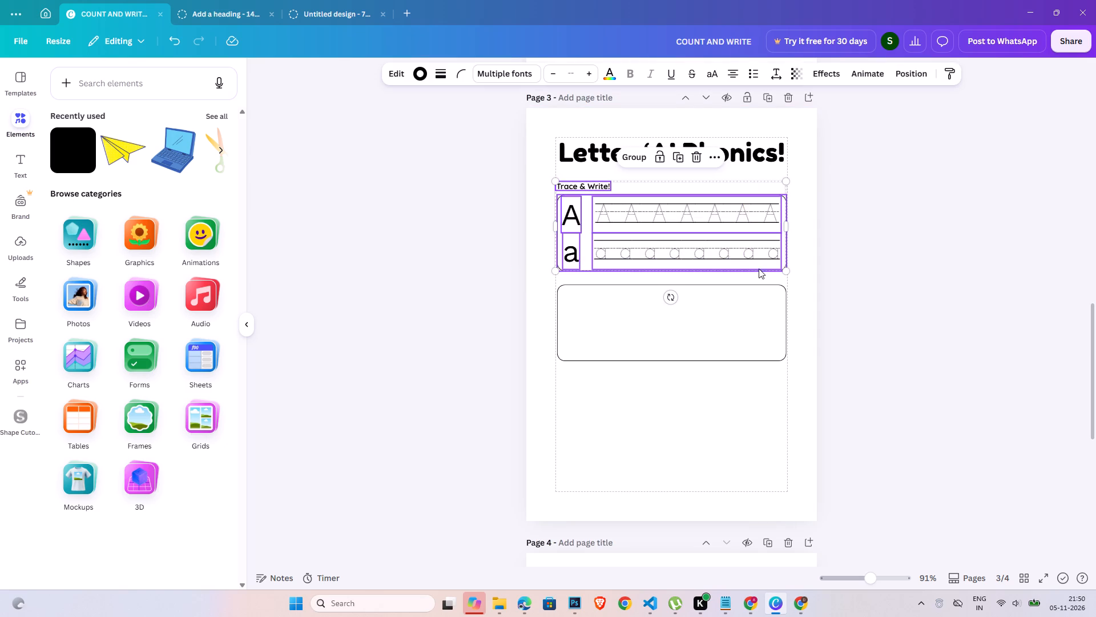
pyautogui.press('Up')
pyautogui.press('Up')
pyautogui.press('Up')
pyautogui.press('Up')
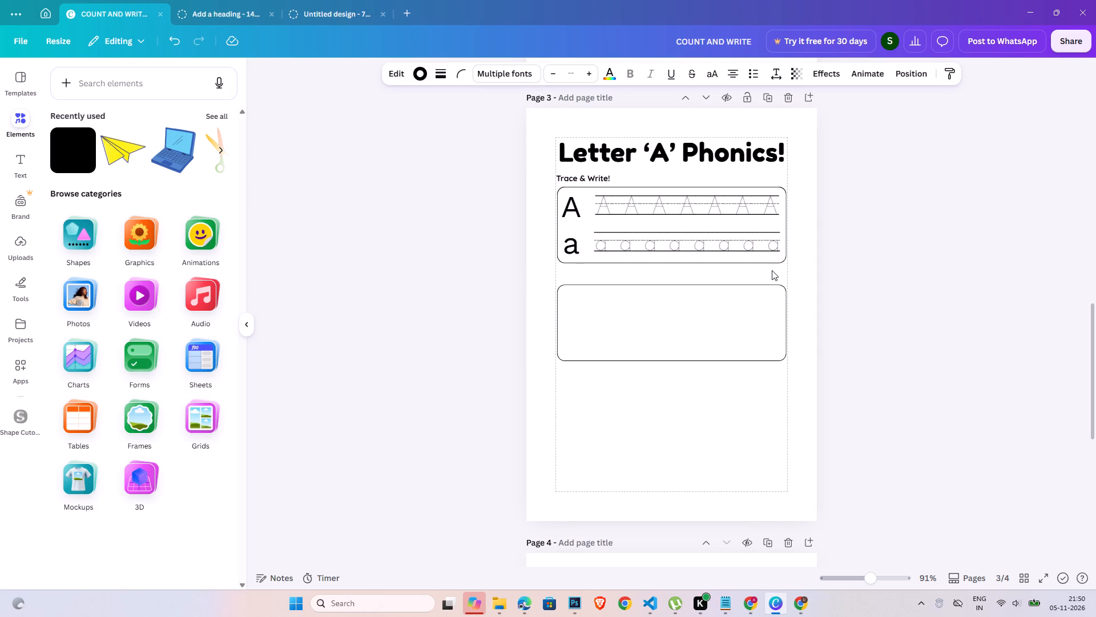
pyautogui.press('Up')
pyautogui.press('Down')
pyautogui.click(894, 278)
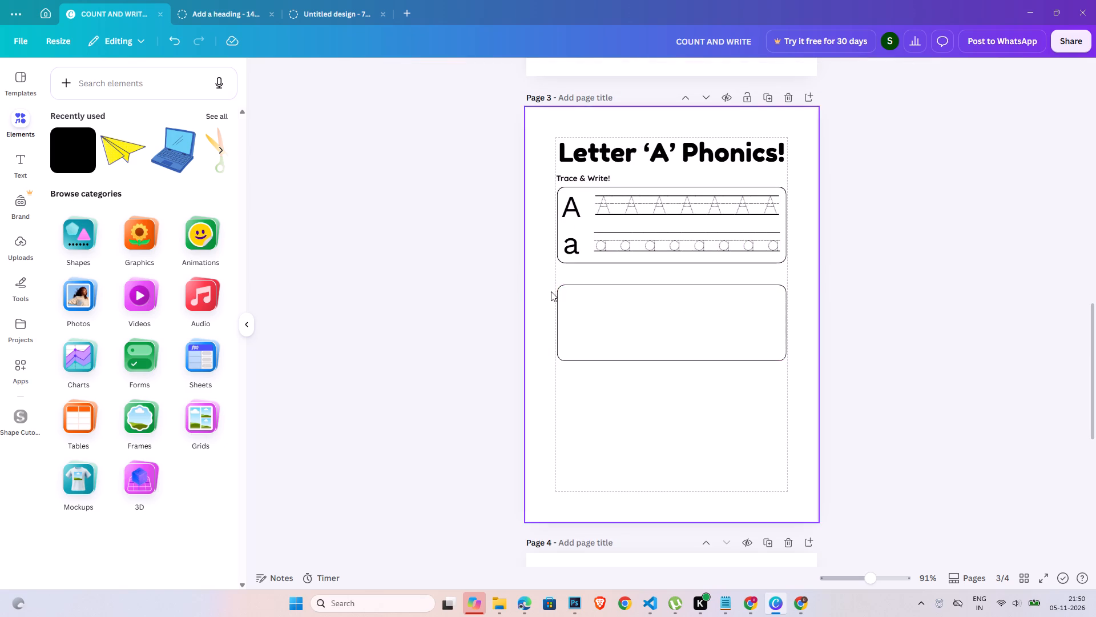
# Duplicate the "Trace & Write!" label and place the copy just above the upper edge of the empty box.
pyautogui.click(590, 174)
pyautogui.hotkey('ctrl', 'c')
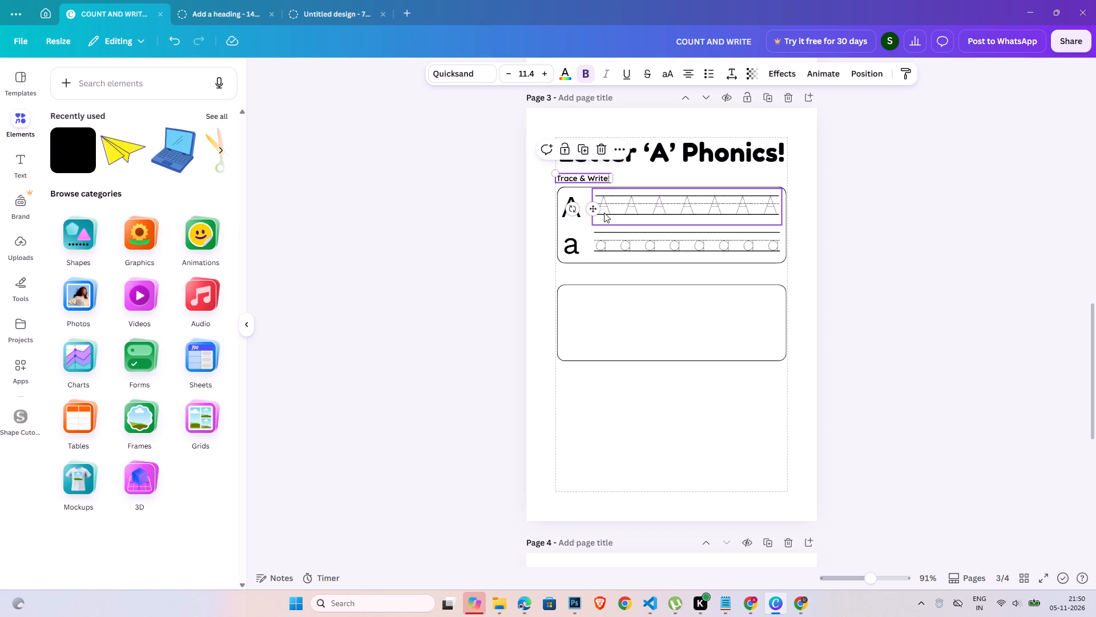
pyautogui.hotkey('ctrl', 'v')
pyautogui.moveTo(598, 213); pyautogui.dragTo(595, 304)
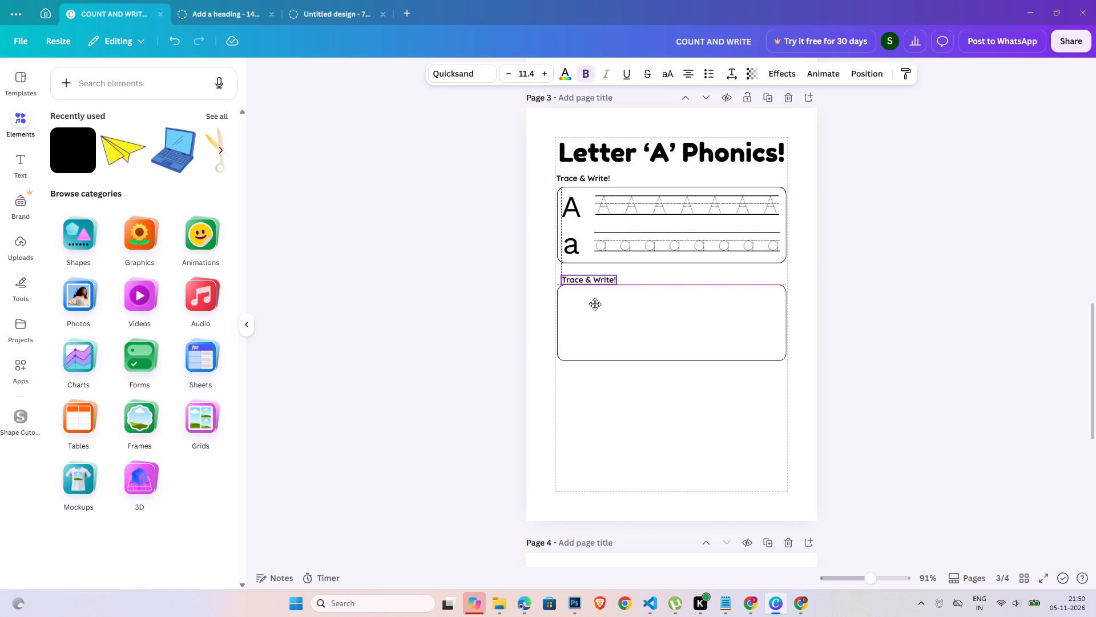
pyautogui.moveTo(595, 304); pyautogui.dragTo(591, 307)
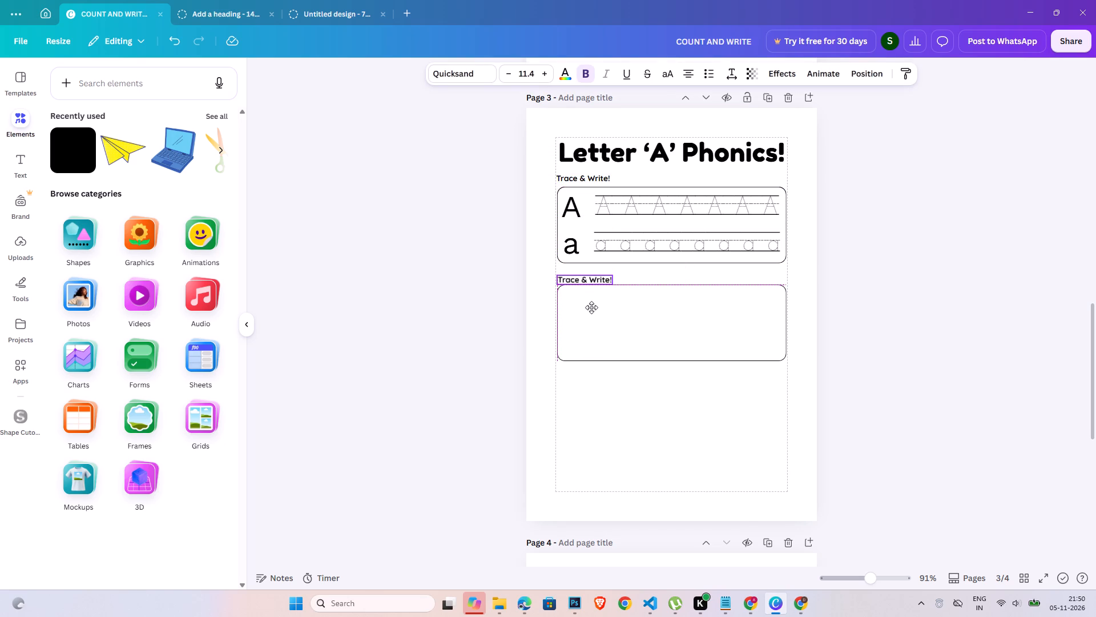
pyautogui.moveTo(591, 307); pyautogui.dragTo(595, 306)
pyautogui.click(958, 315)
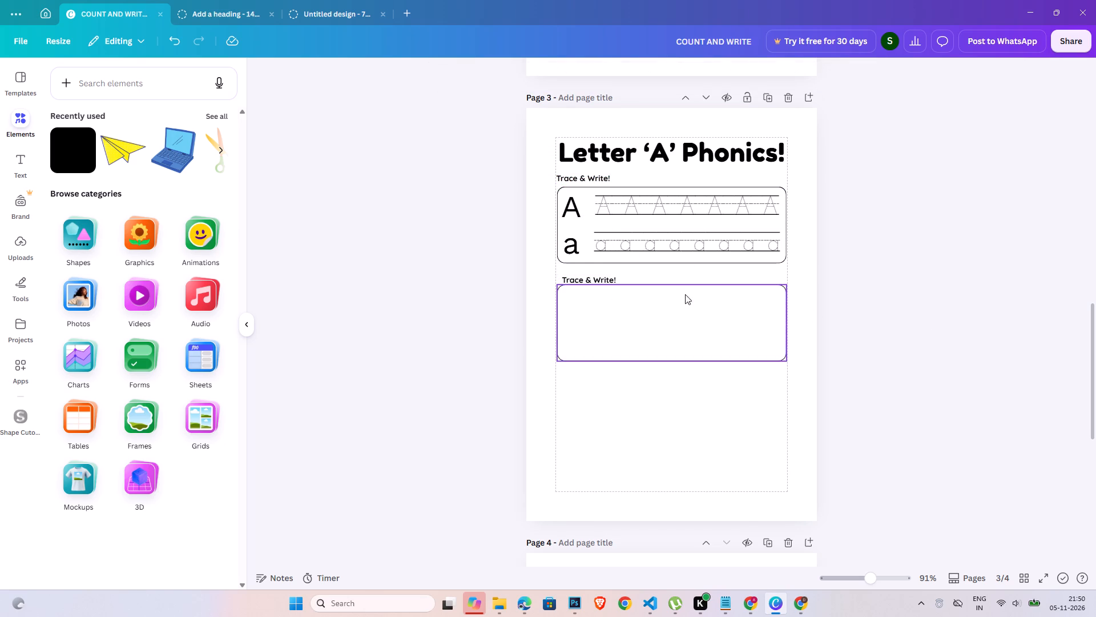
# Change the copied label's text to "Phonics Fun!".
pyautogui.click(605, 279)
pyautogui.doubleClick(605, 279)
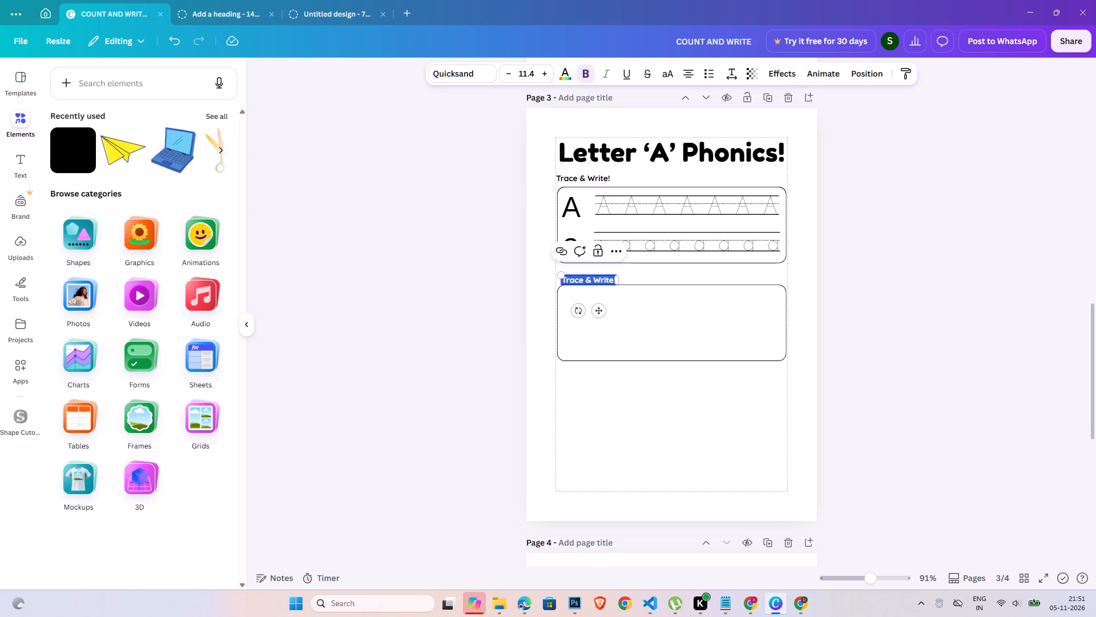
pyautogui.write('Phonics')
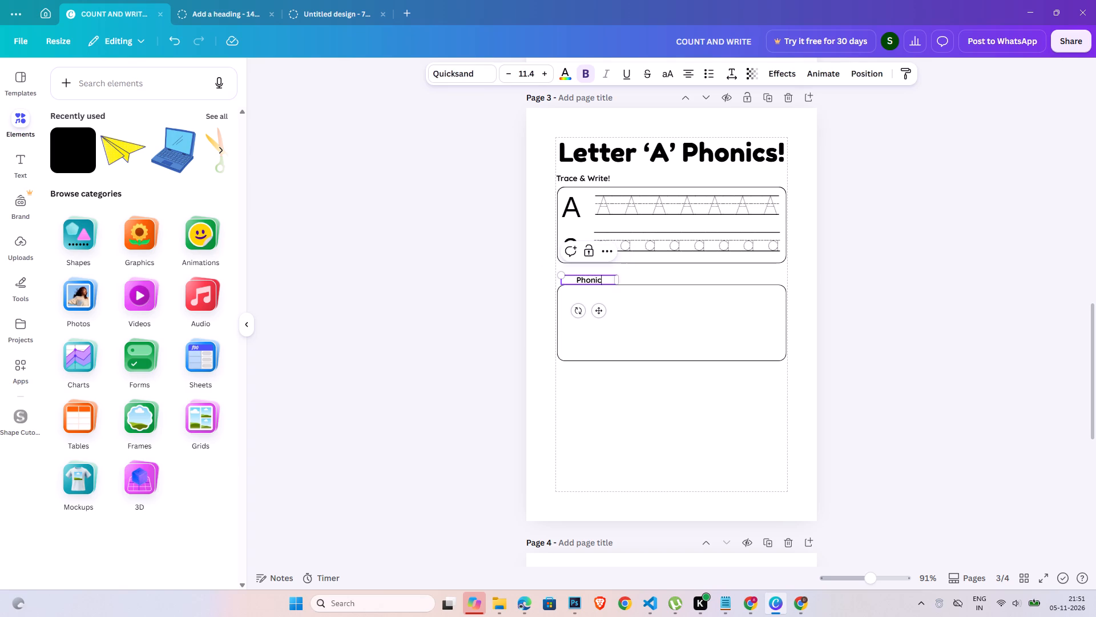
pyautogui.press('space')
pyautogui.write('Fun!')
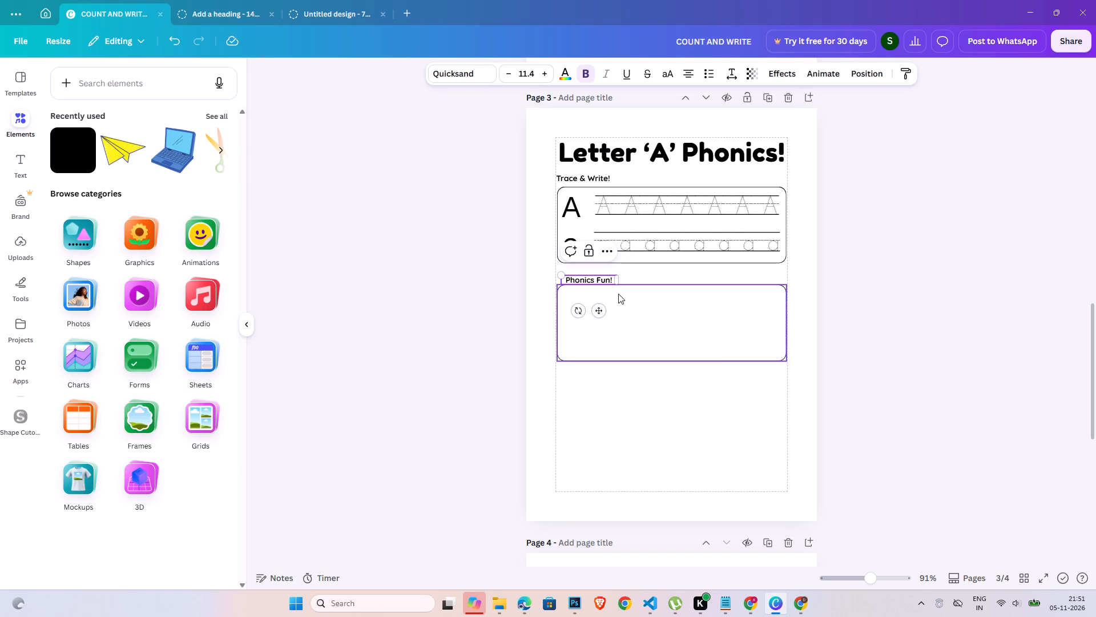
pyautogui.click(839, 295)
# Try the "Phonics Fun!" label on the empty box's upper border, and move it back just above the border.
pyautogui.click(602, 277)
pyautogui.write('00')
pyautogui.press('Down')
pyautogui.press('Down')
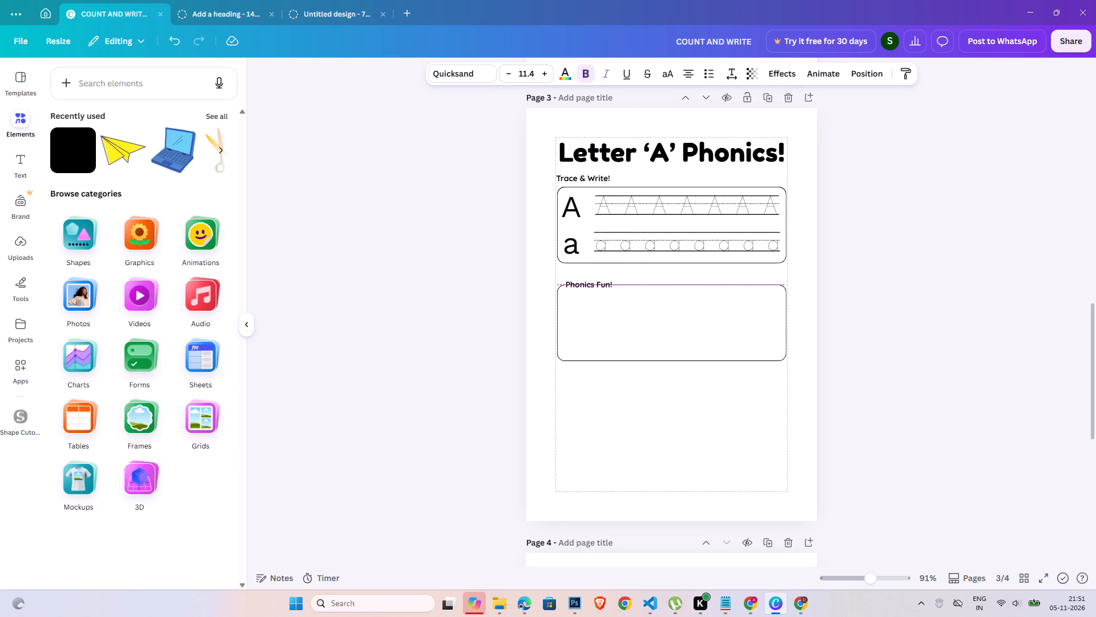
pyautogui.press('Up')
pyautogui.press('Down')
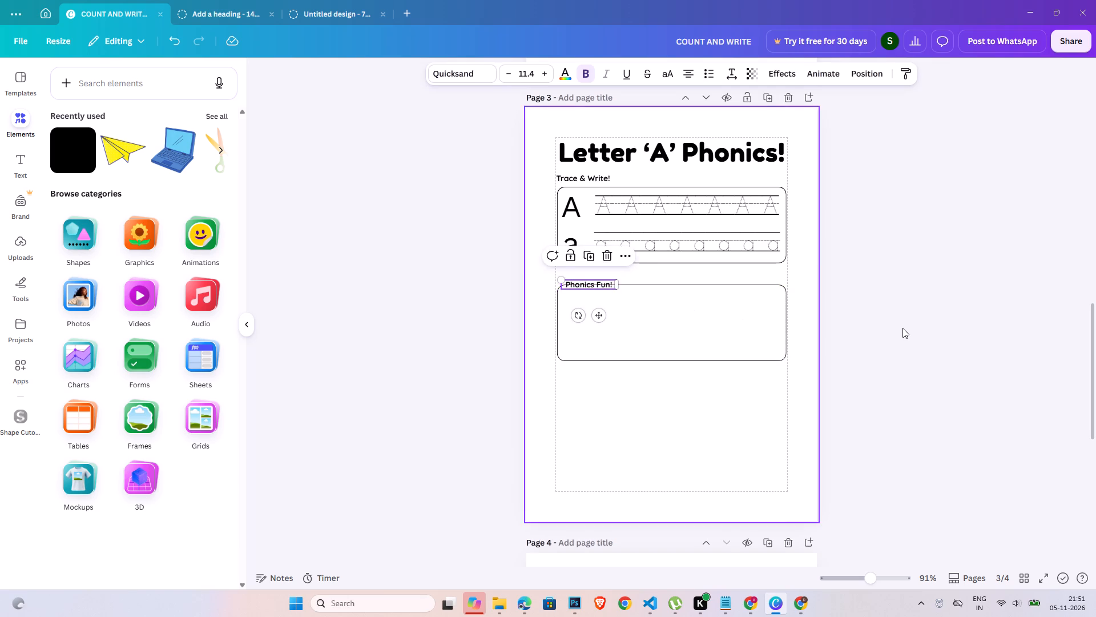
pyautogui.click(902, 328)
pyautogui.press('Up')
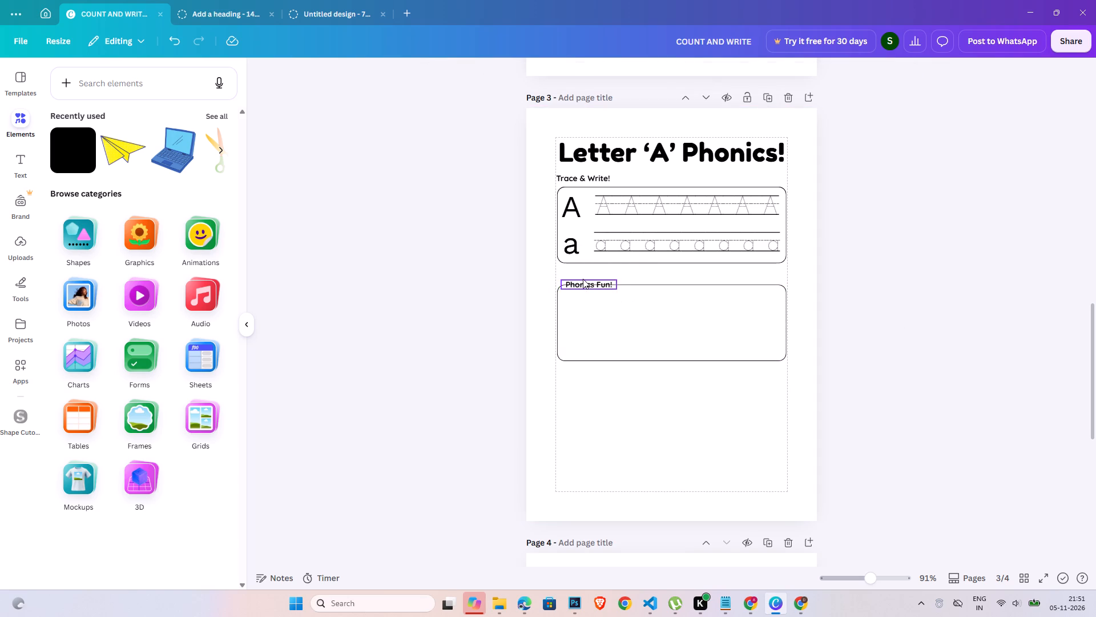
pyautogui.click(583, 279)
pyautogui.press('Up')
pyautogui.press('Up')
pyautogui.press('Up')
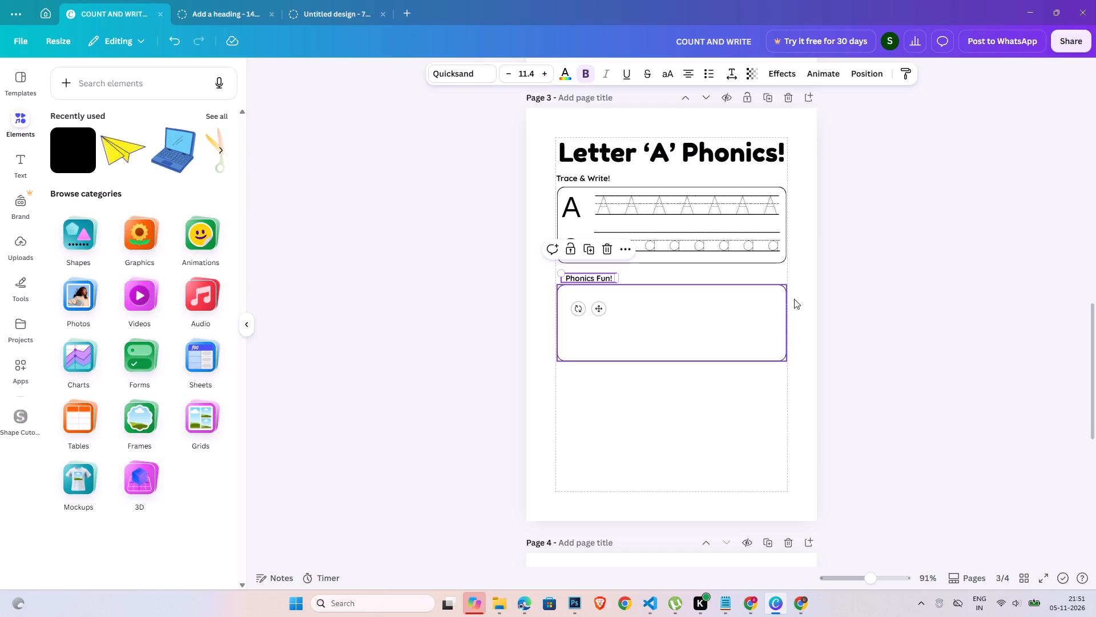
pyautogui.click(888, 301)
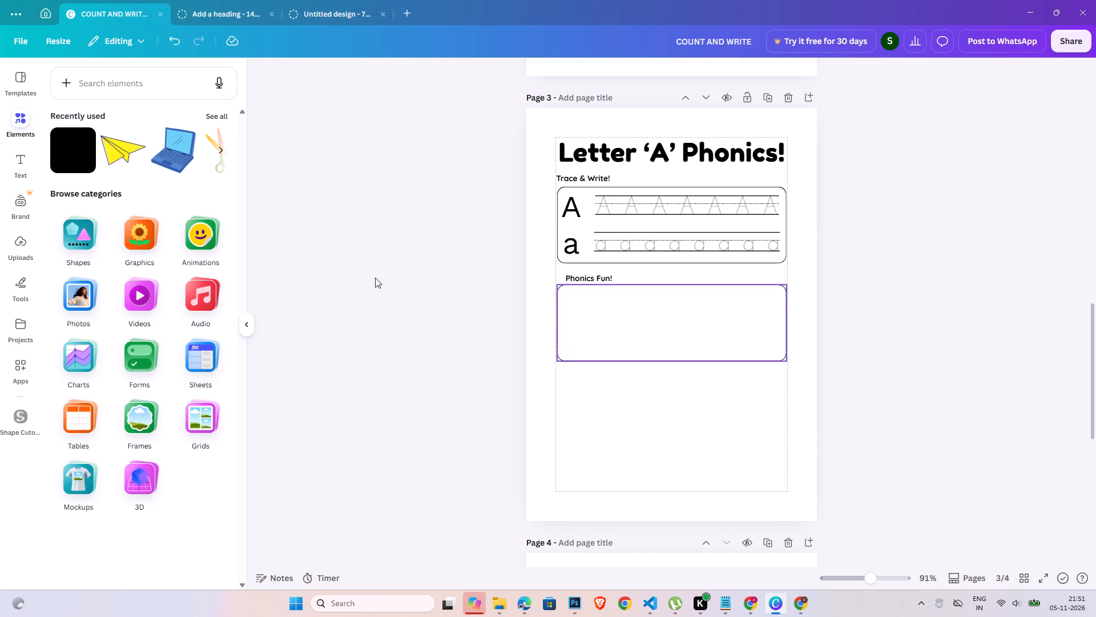
# Add the recently used rounded square and flatten it into a thin strip over the empty box's upper border near "Phonics Fun!".
pyautogui.click(62, 168)
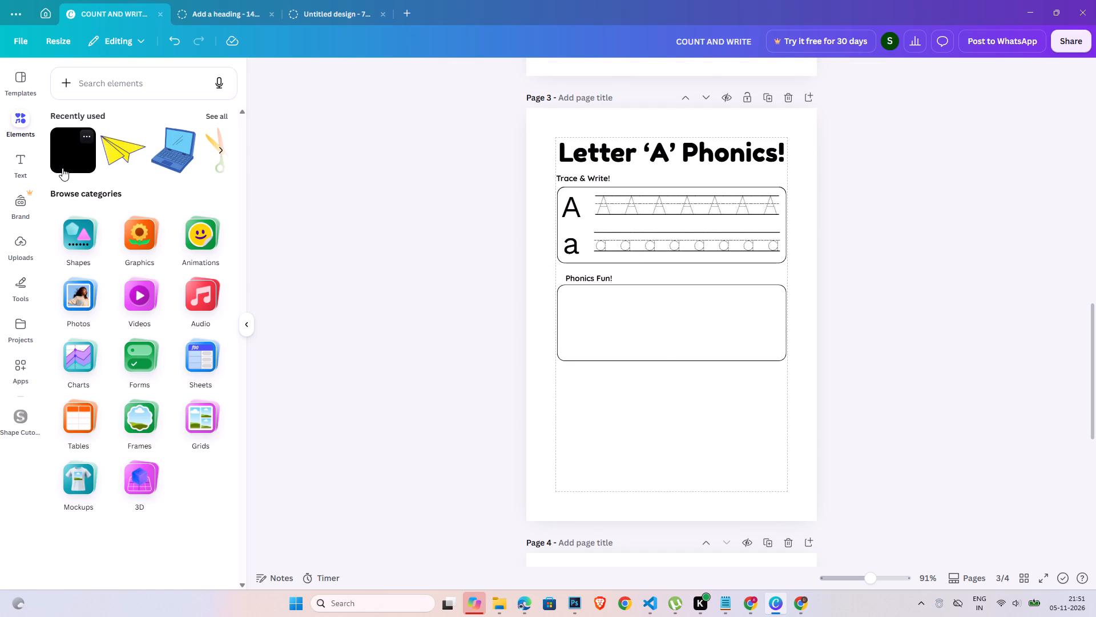
pyautogui.click(917, 336)
pyautogui.moveTo(648, 332); pyautogui.dragTo(608, 346)
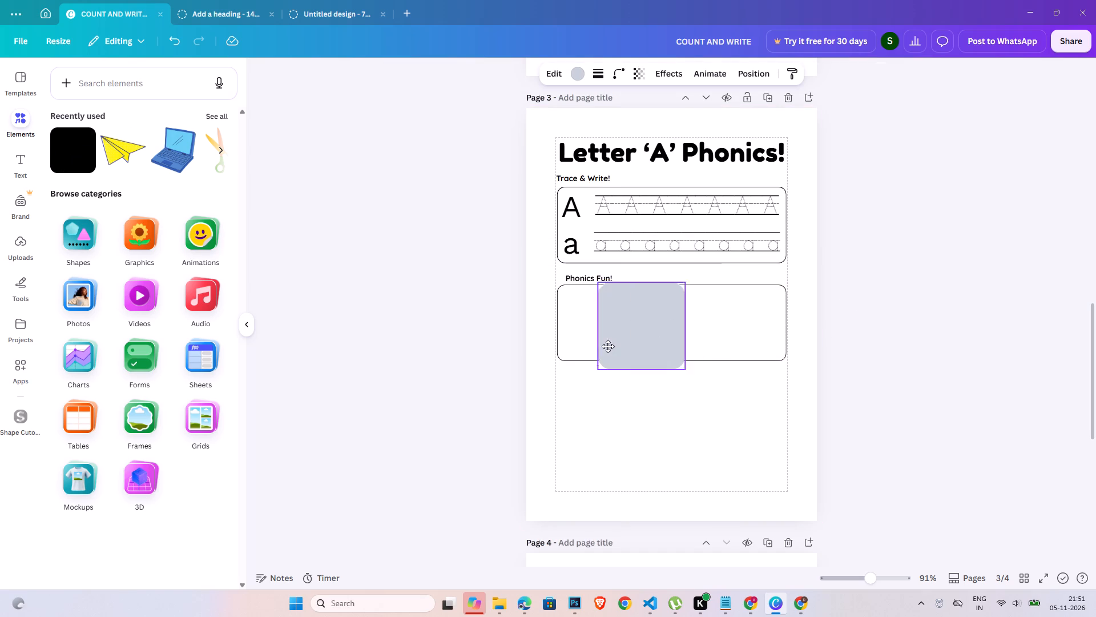
pyautogui.moveTo(608, 346); pyautogui.dragTo(581, 342)
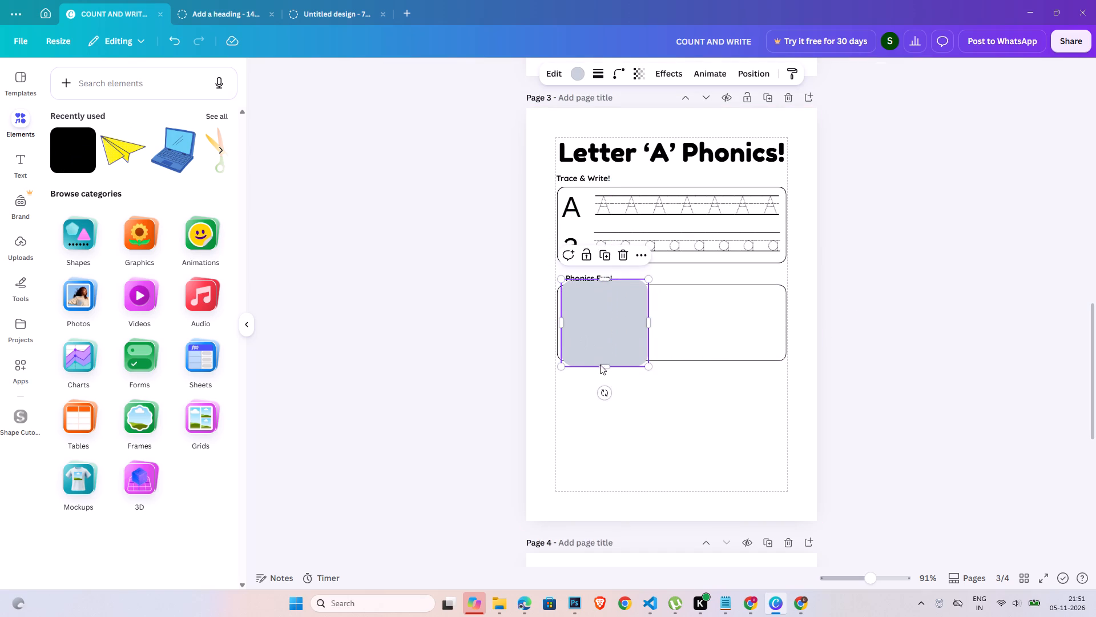
pyautogui.moveTo(605, 368); pyautogui.dragTo(611, 292)
# Move the "Phonics Fun!" label clear of the strip and fill the strip white to mask the box border.
pyautogui.click(871, 572)
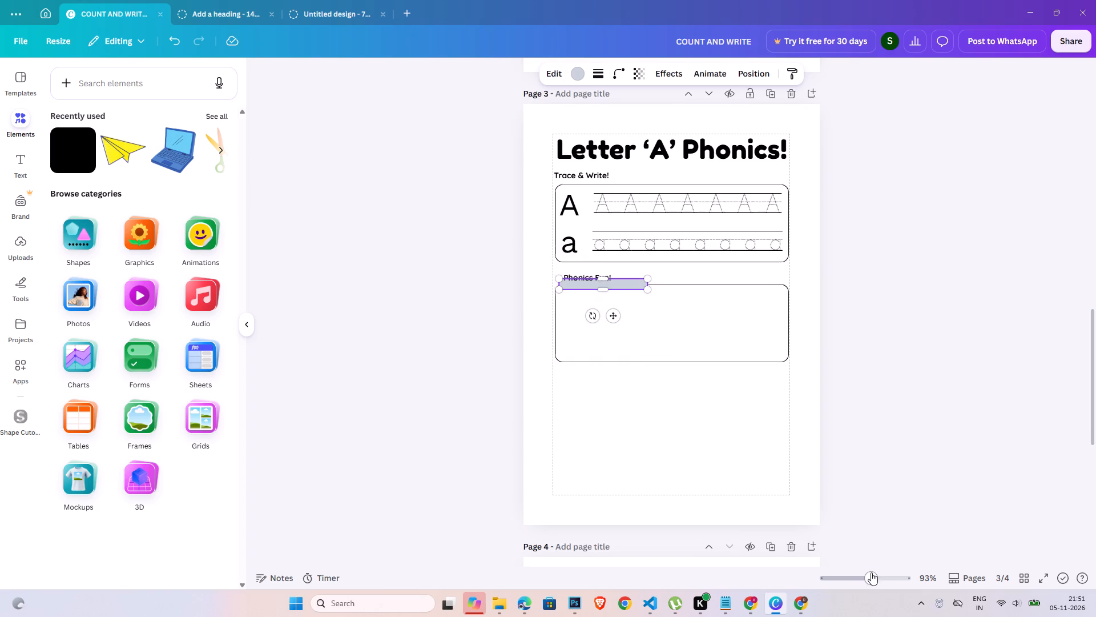
pyautogui.click(880, 575)
pyautogui.click(937, 402)
pyautogui.moveTo(564, 258); pyautogui.dragTo(564, 258)
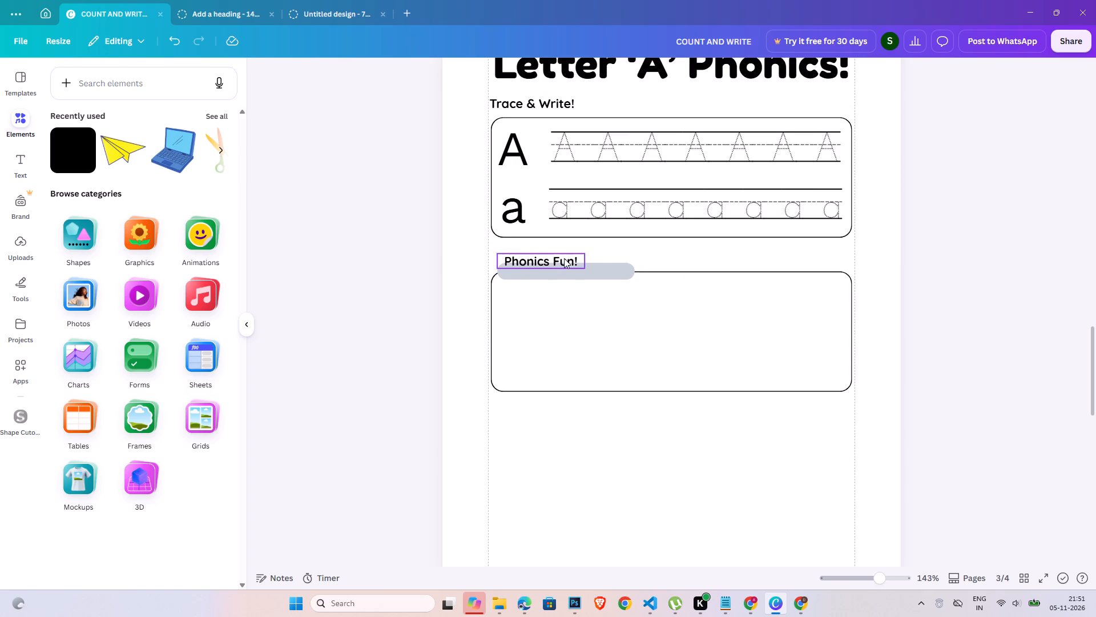
pyautogui.moveTo(564, 258); pyautogui.dragTo(578, 255)
pyautogui.click(599, 277)
pyautogui.click(580, 77)
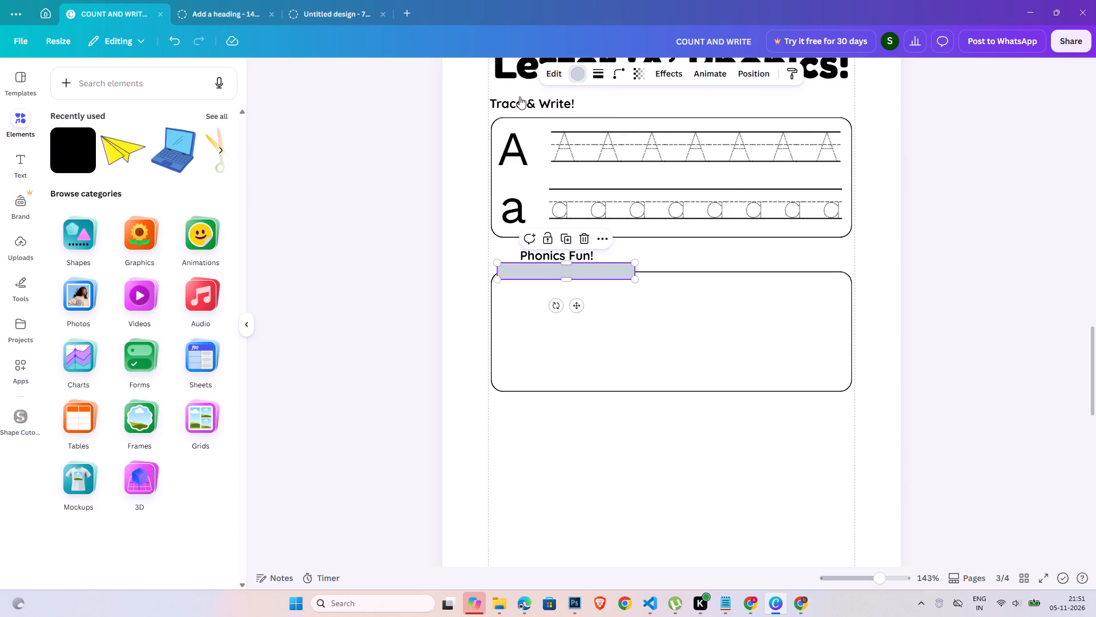
pyautogui.click(220, 431)
pyautogui.doubleClick(291, 366)
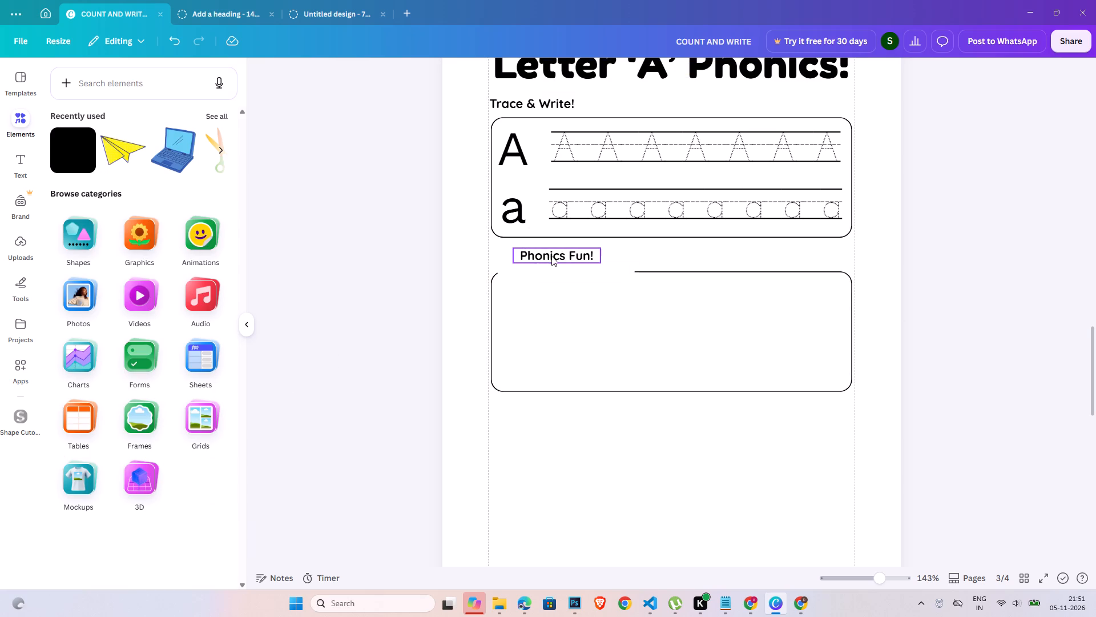
# Place the "Phonics Fun!" label over the white strip, shift the strip slightly right, and align the label vertically with the box border.
pyautogui.moveTo(554, 255); pyautogui.dragTo(549, 273)
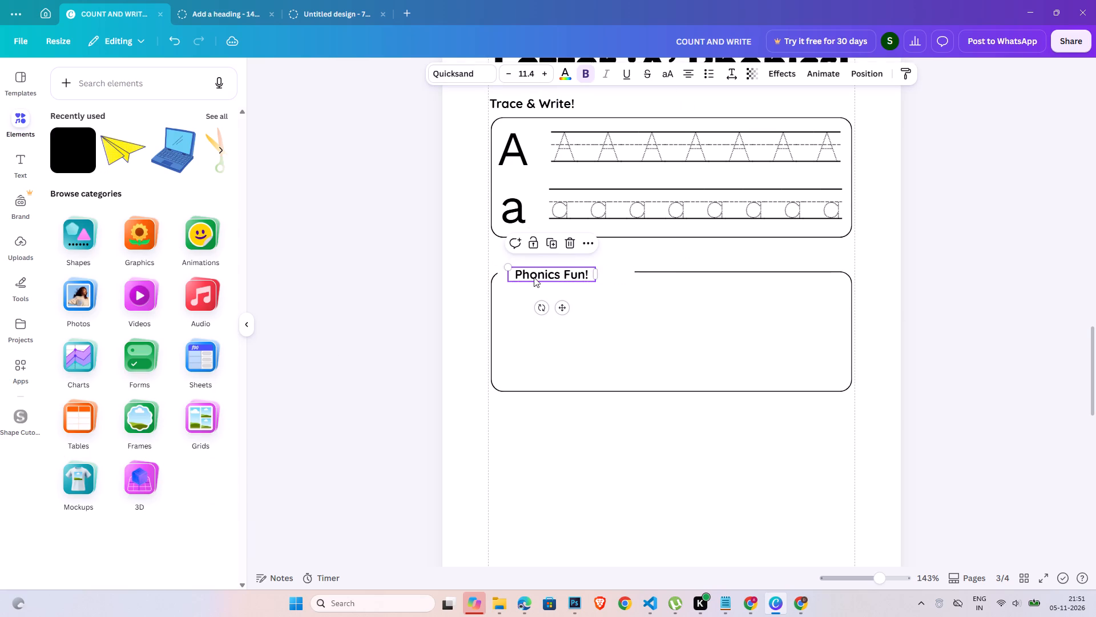
pyautogui.click(499, 276)
pyautogui.click(611, 271)
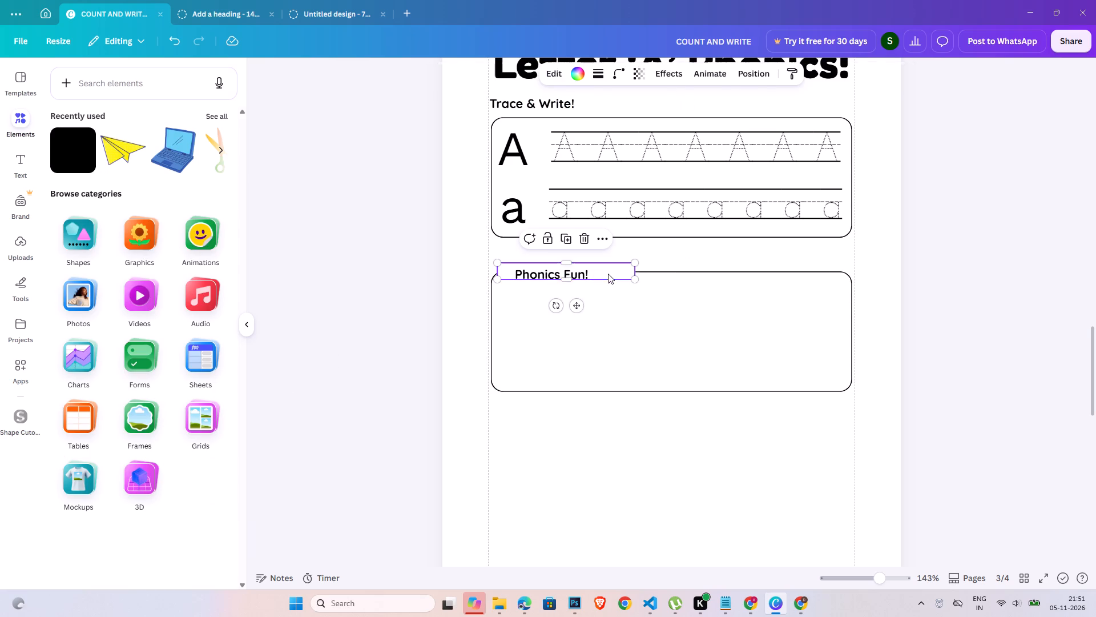
pyautogui.click(560, 270)
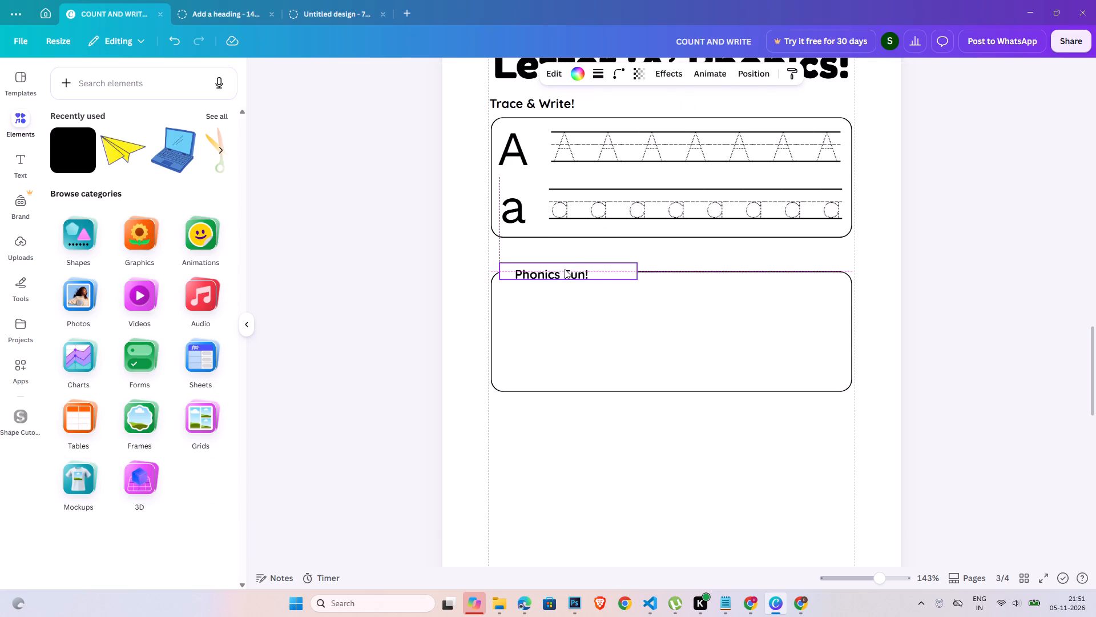
pyautogui.click(1024, 315)
pyautogui.click(571, 269)
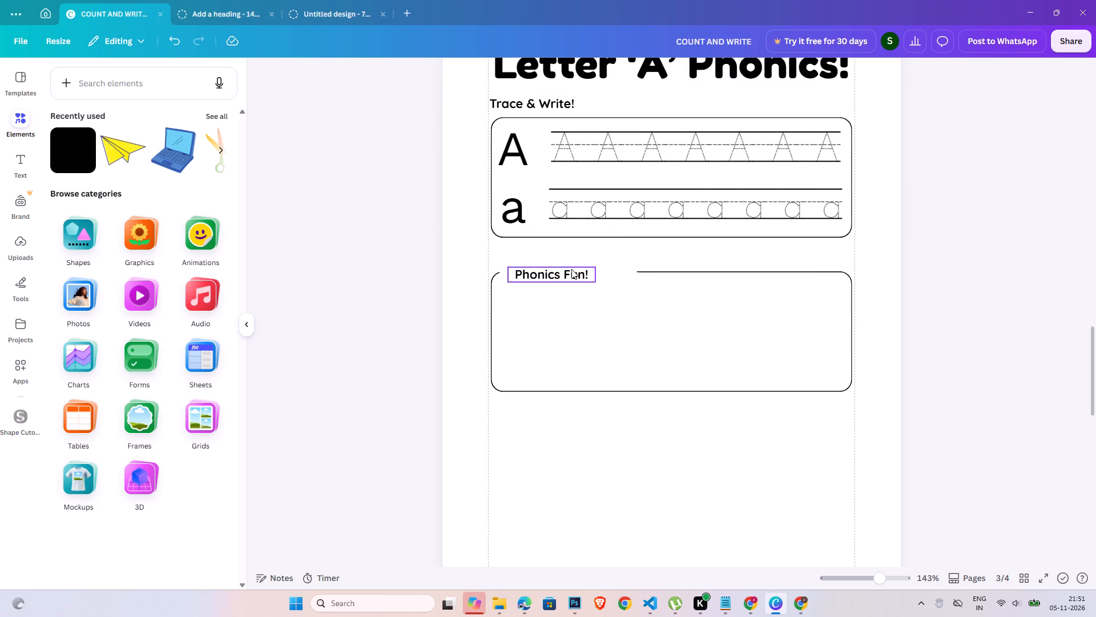
pyautogui.press('Up')
pyautogui.press('Up')
pyautogui.press('Down')
# Narrow the white strip from both ends so the border gap fits closely around the "Phonics Fun!" label.
pyautogui.click(606, 273)
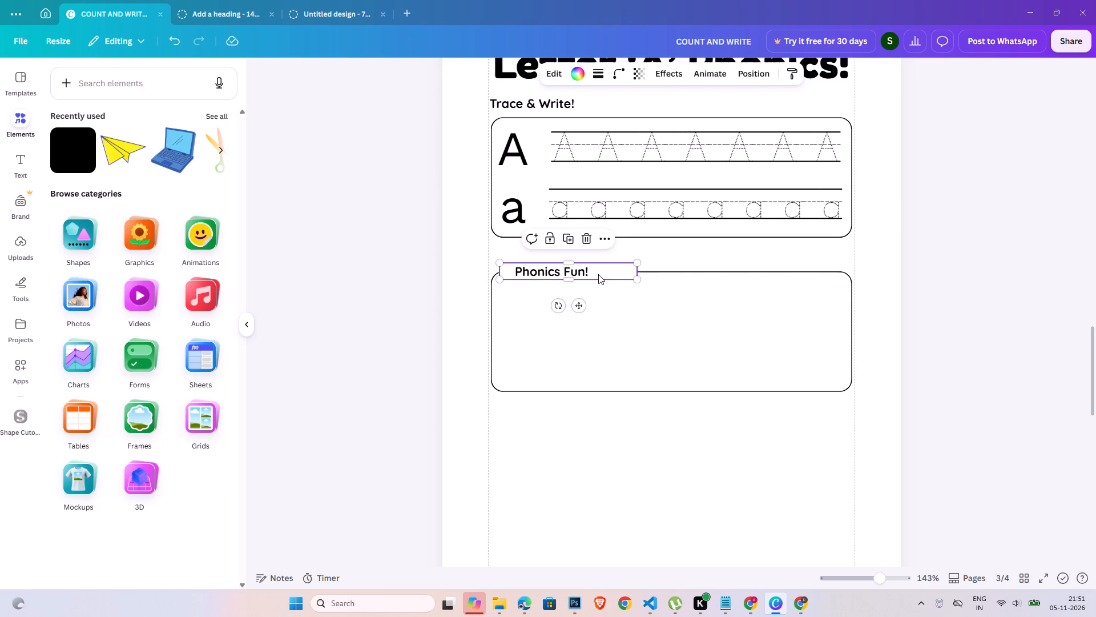
pyautogui.moveTo(499, 271); pyautogui.dragTo(511, 271)
pyautogui.moveTo(639, 273); pyautogui.dragTo(610, 274)
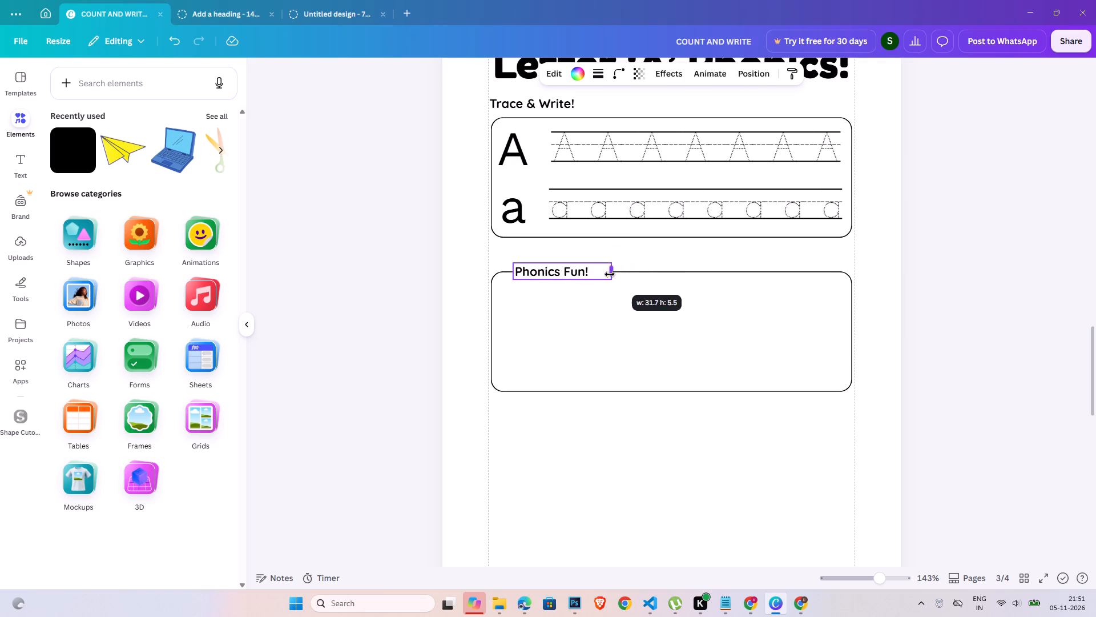
pyautogui.moveTo(610, 274); pyautogui.dragTo(594, 277)
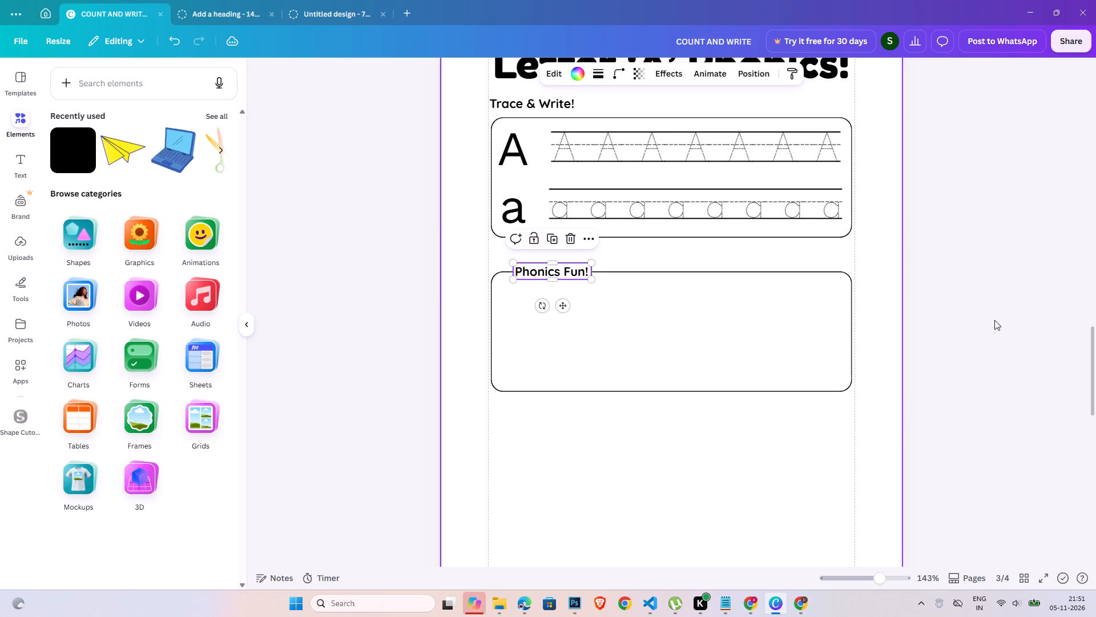
pyautogui.click(1078, 321)
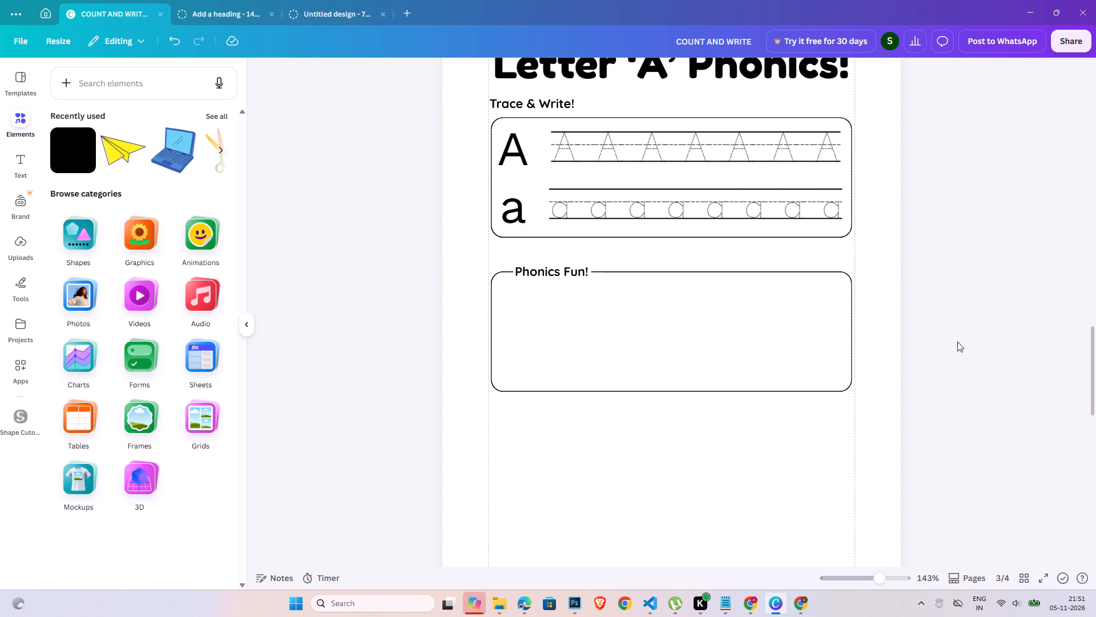
# Group the "Phonics Fun!" label with the white strip behind it.
pyautogui.click(957, 342)
pyautogui.scroll(2, 924, 340)
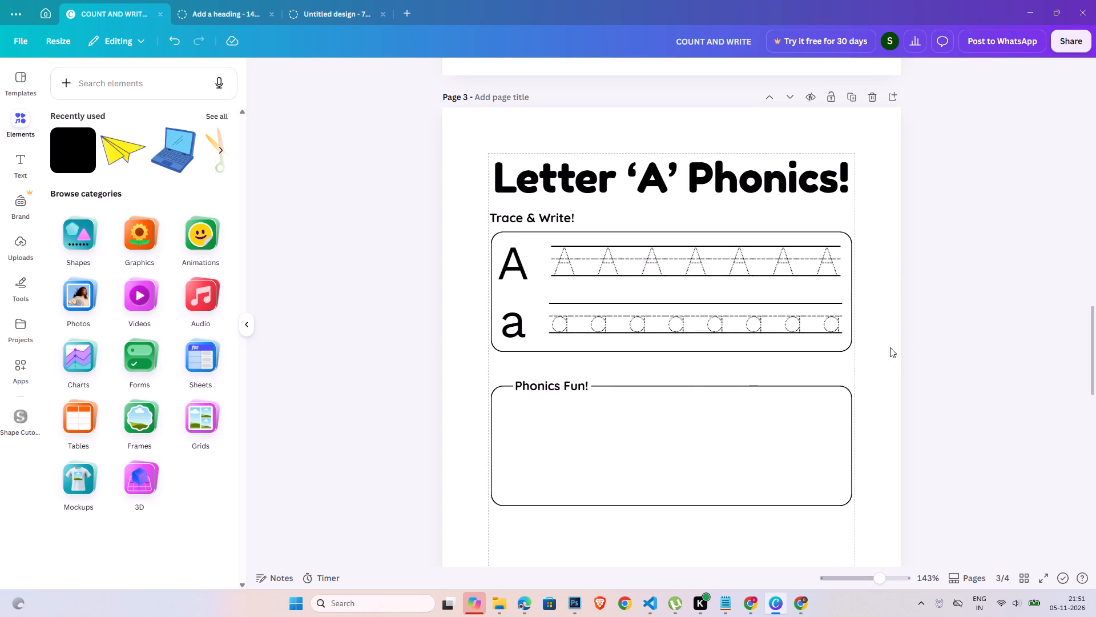
pyautogui.click(512, 379)
pyautogui.keyDown('shift'); pyautogui.click(547, 386); pyautogui.keyUp('shift')
pyautogui.click(606, 398)
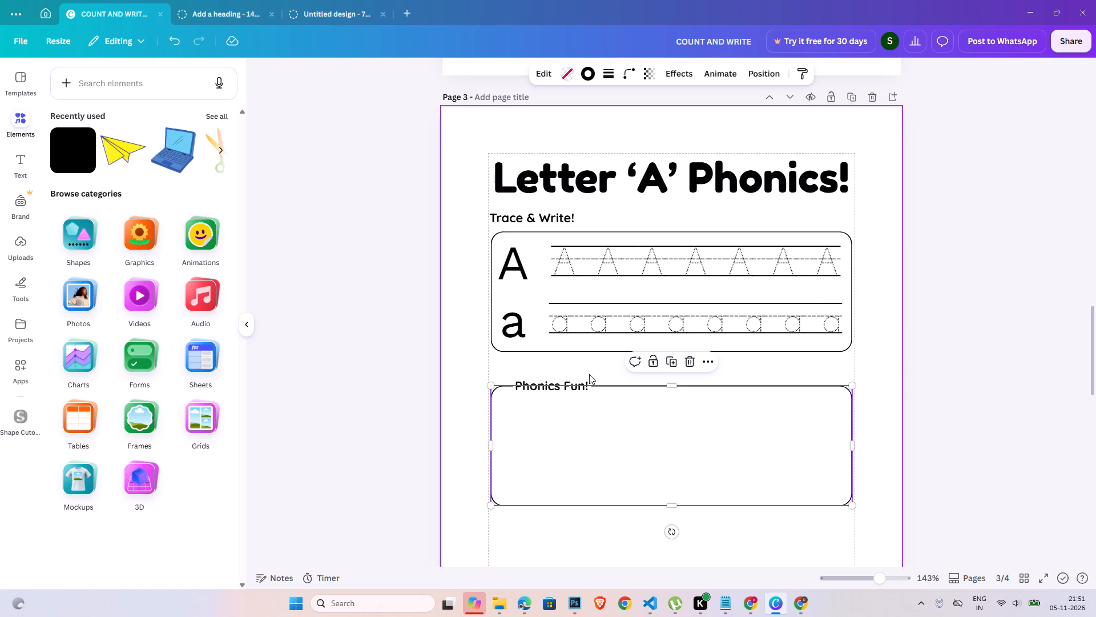
pyautogui.click(590, 380)
pyautogui.keyDown('shift'); pyautogui.click(579, 385); pyautogui.keyUp('shift')
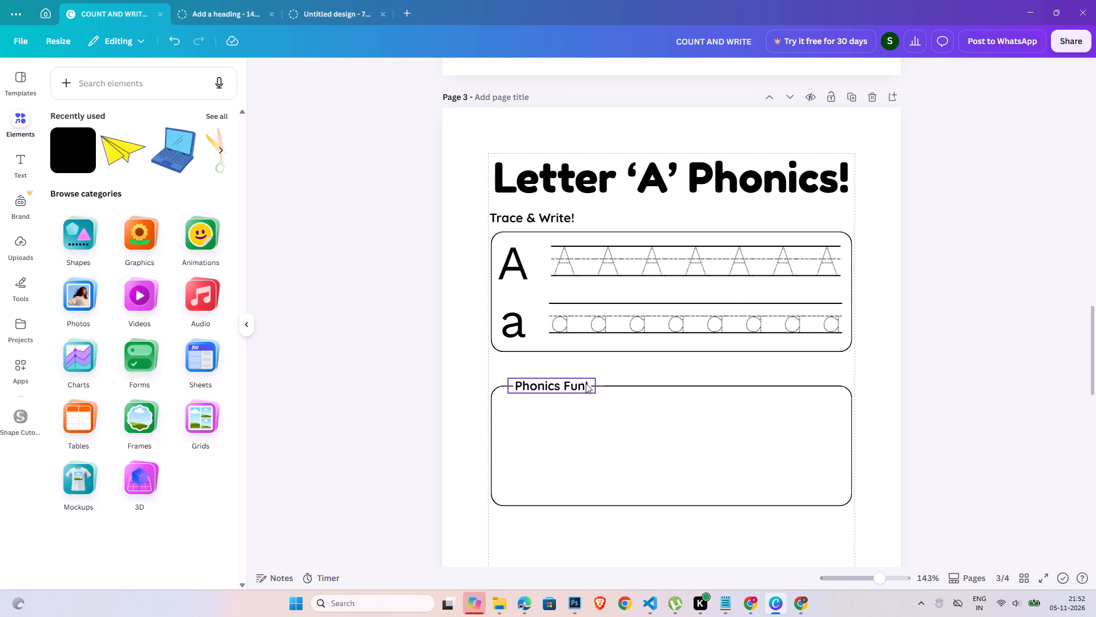
pyautogui.click(601, 375)
pyautogui.moveTo(603, 371); pyautogui.dragTo(574, 380)
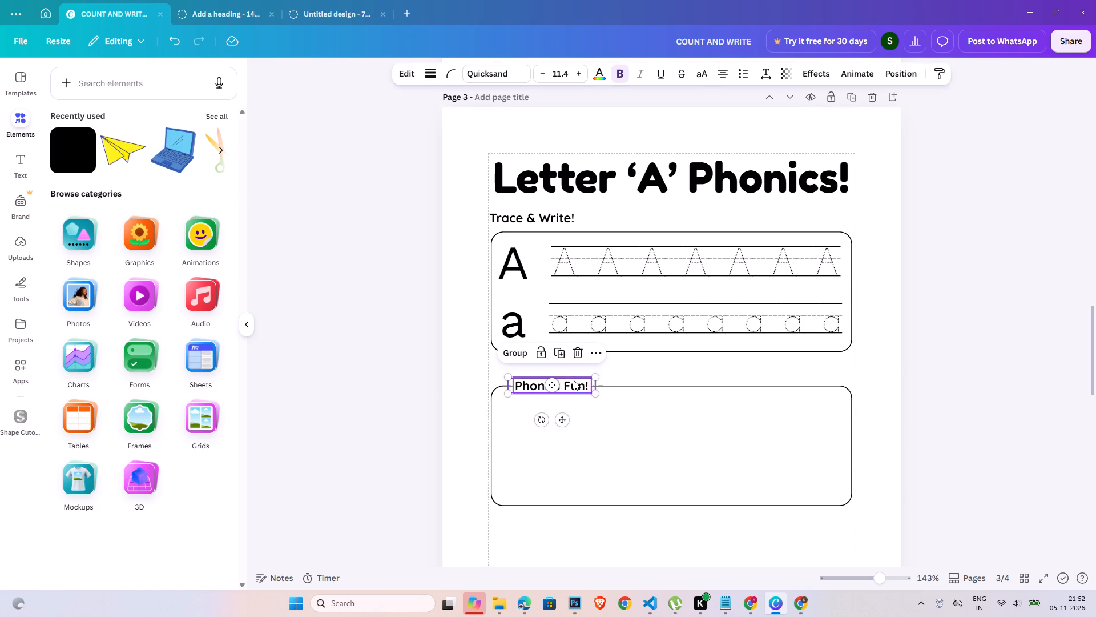
pyautogui.click(514, 350)
# Duplicate the grouped "Phonics Fun!" label and place the copy on the upper border of the letter-tracing box.
pyautogui.hotkey('ctrl', 'c')
pyautogui.hotkey('ctrl', 'v')
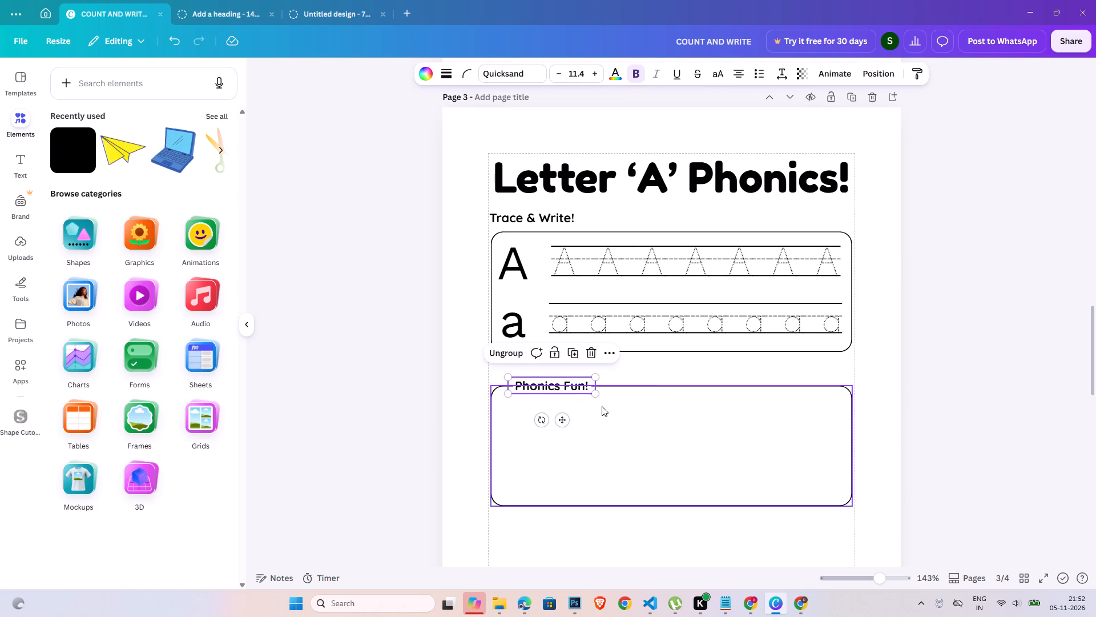
pyautogui.moveTo(573, 398); pyautogui.dragTo(550, 239)
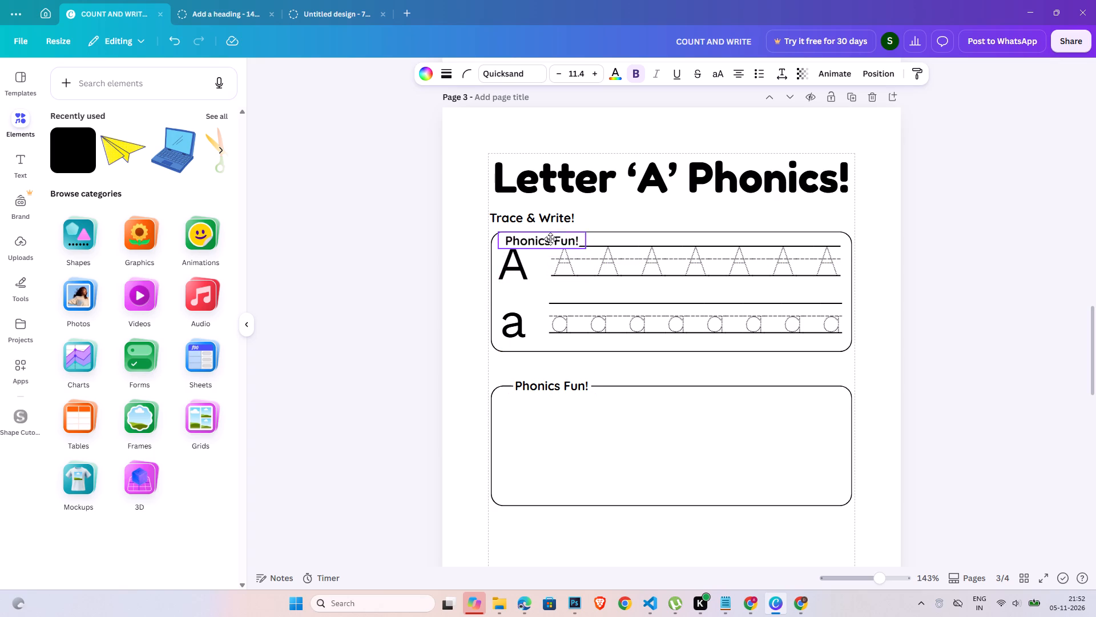
pyautogui.moveTo(550, 239); pyautogui.dragTo(557, 233)
# Change the copied label's text to "Trace & Write!" and widen its group slightly to the right.
pyautogui.doubleClick(557, 233)
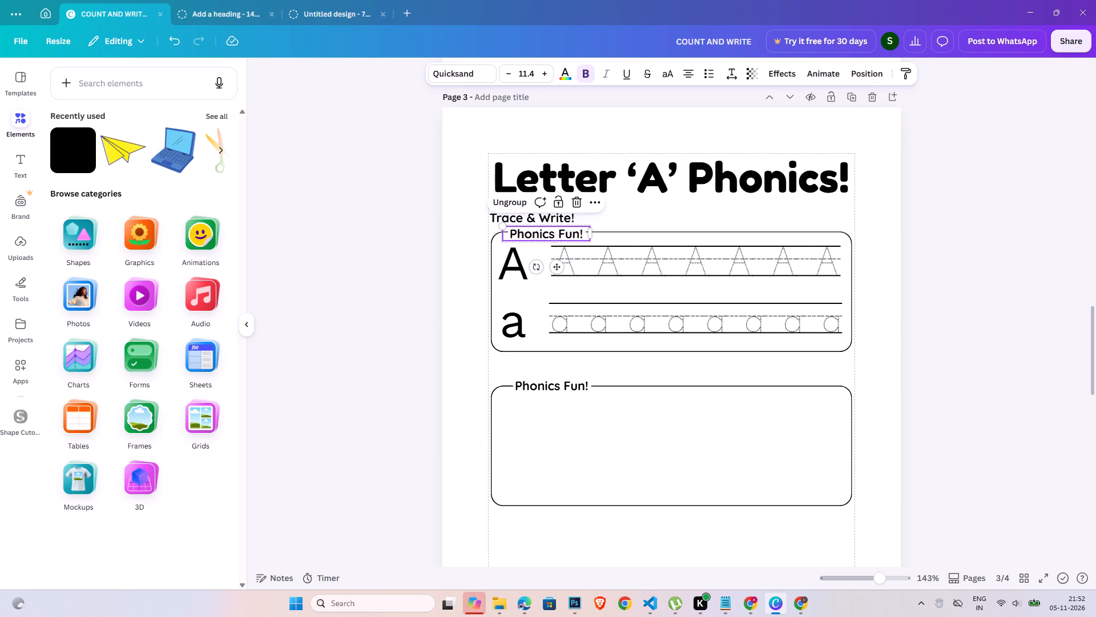
pyautogui.hotkey('shift', 't')
pyautogui.press('r')
pyautogui.write('ace')
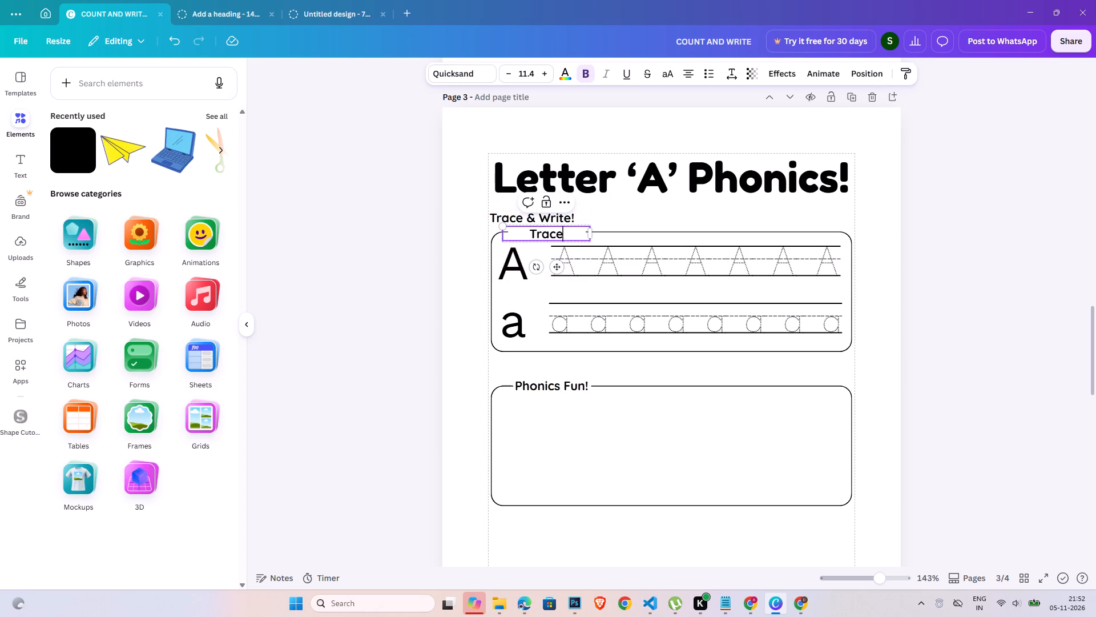
pyautogui.press('space')
pyautogui.hotkey('shift', '&')
pyautogui.press('space')
pyautogui.write('Write')
pyautogui.hotkey('shift', '!')
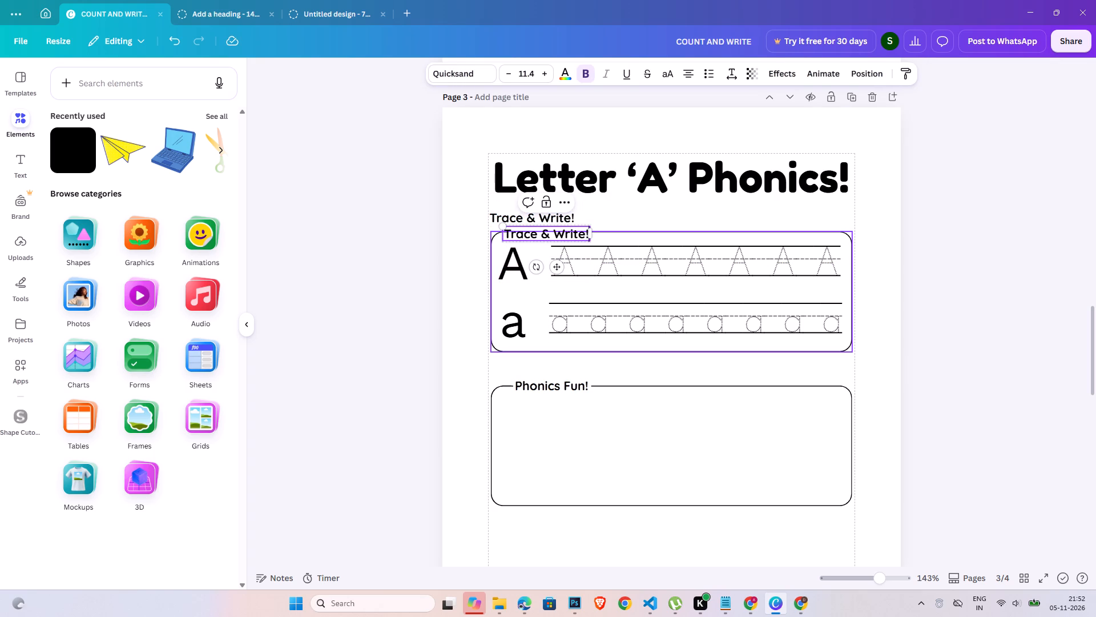
pyautogui.moveTo(593, 238); pyautogui.dragTo(602, 235)
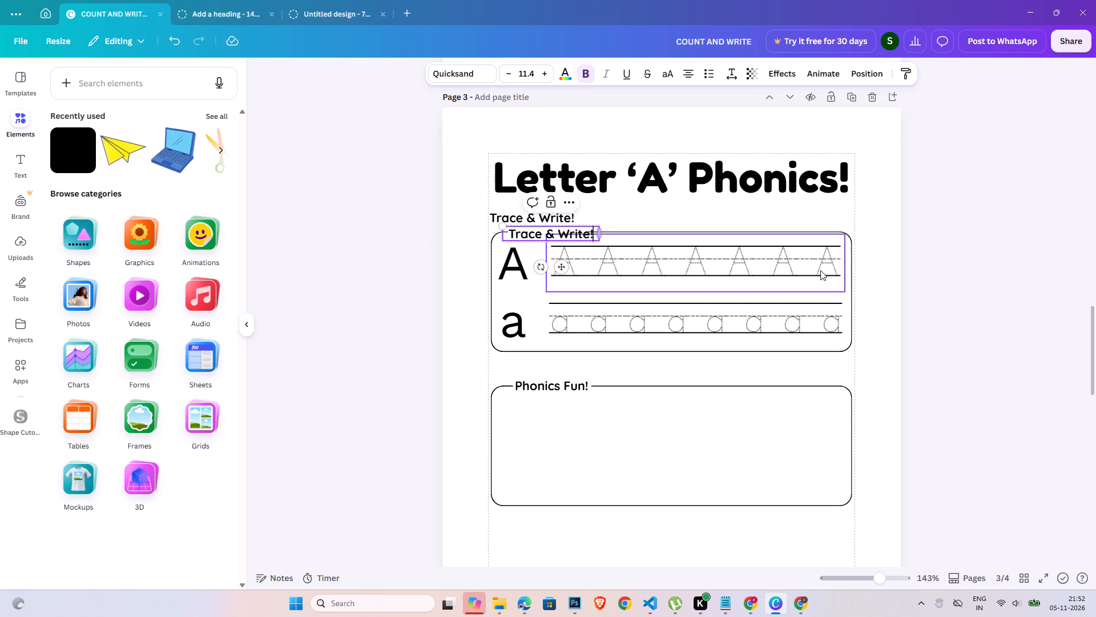
pyautogui.doubleClick(919, 281)
# Delete the original "Trace & Write!" label above the tracing box.
pyautogui.click(537, 215)
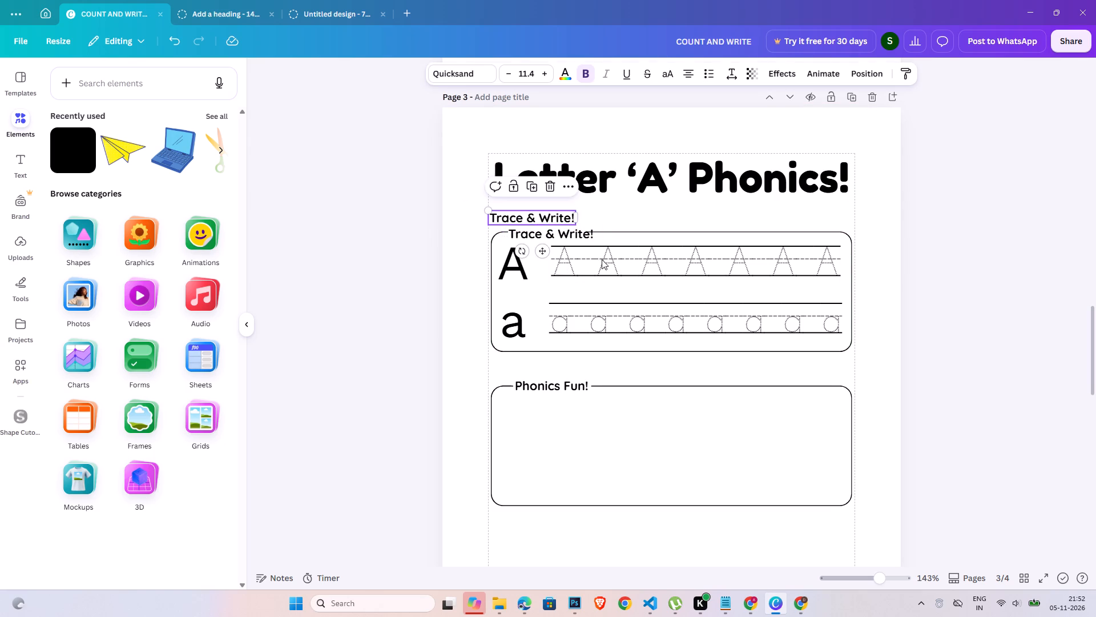
pyautogui.press('Delete')
pyautogui.click(908, 307)
# Nudge the new "Trace & Write!" label group up onto the tracing box border and slightly left.
pyautogui.click(570, 232)
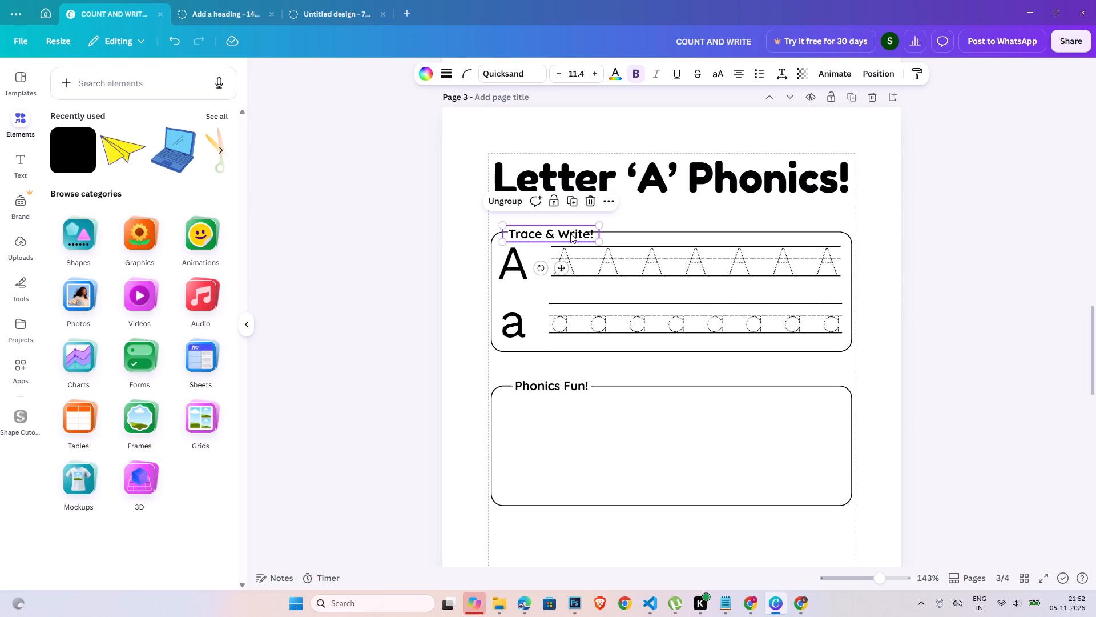
pyautogui.press('Up')
pyautogui.click(946, 287)
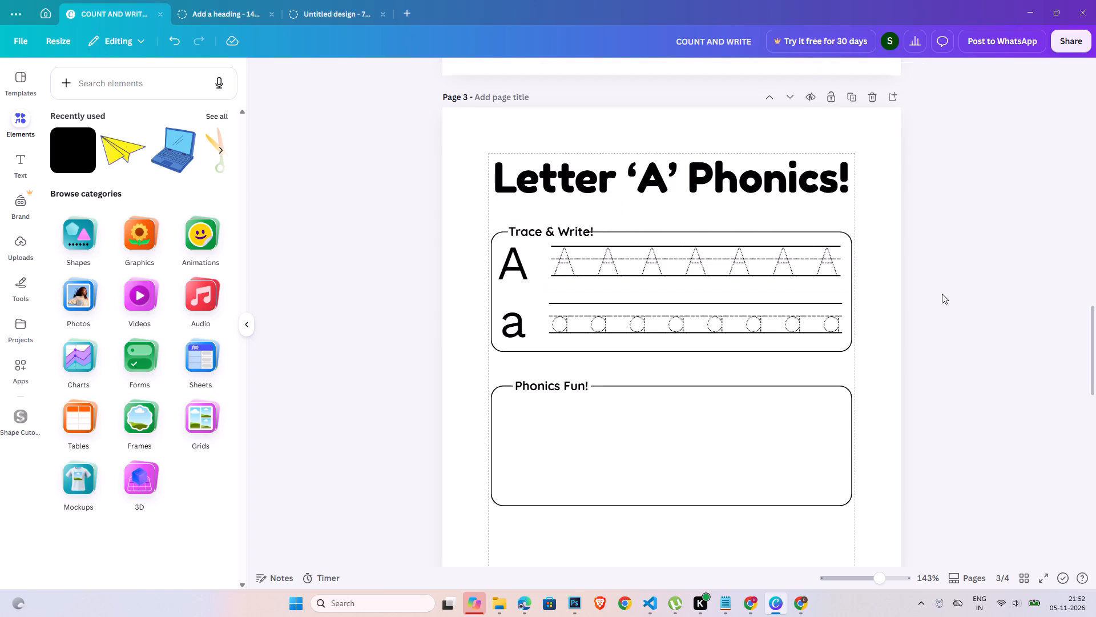
pyautogui.click(571, 234)
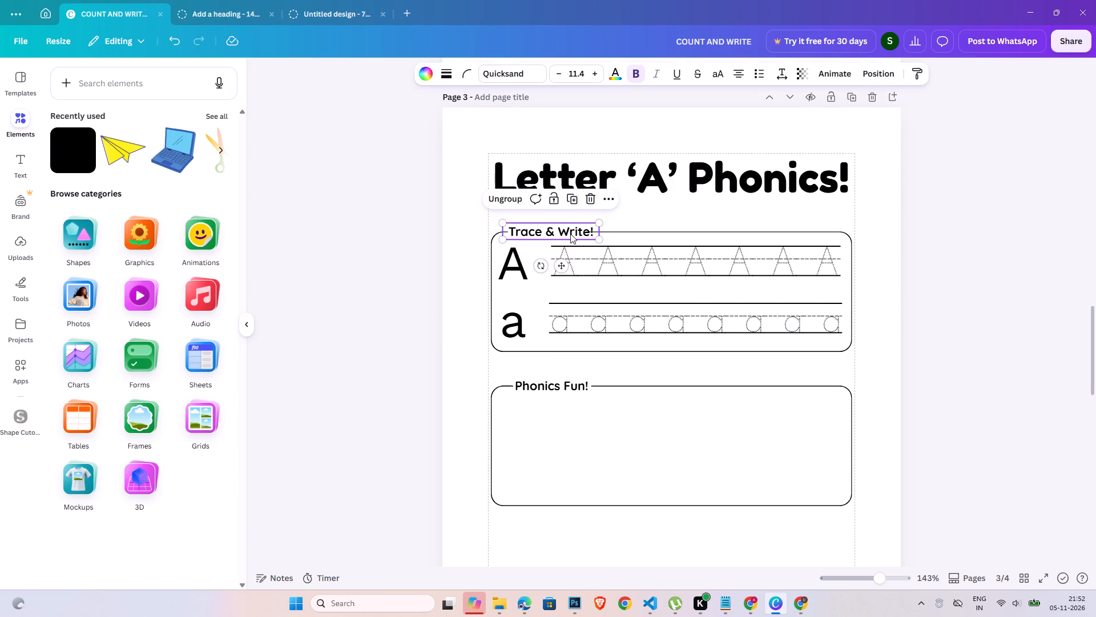
pyautogui.click(569, 234)
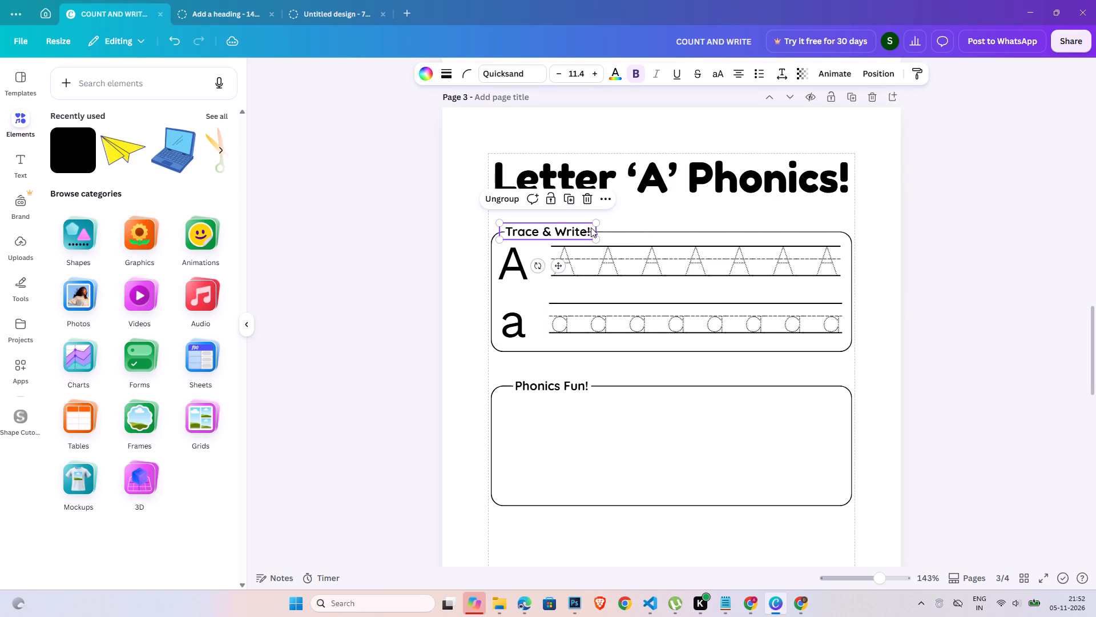
# Stretch the "Trace & Write!" label group wider to the right so its strip masks the border along the whole text.
pyautogui.moveTo(599, 230); pyautogui.dragTo(593, 232)
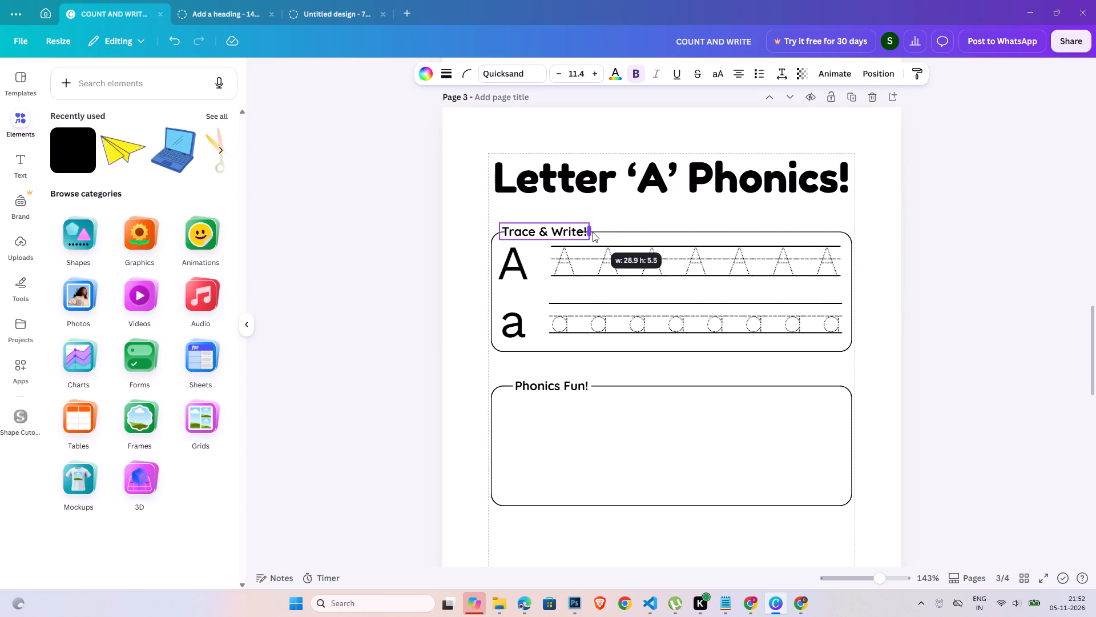
pyautogui.moveTo(593, 232); pyautogui.dragTo(655, 227)
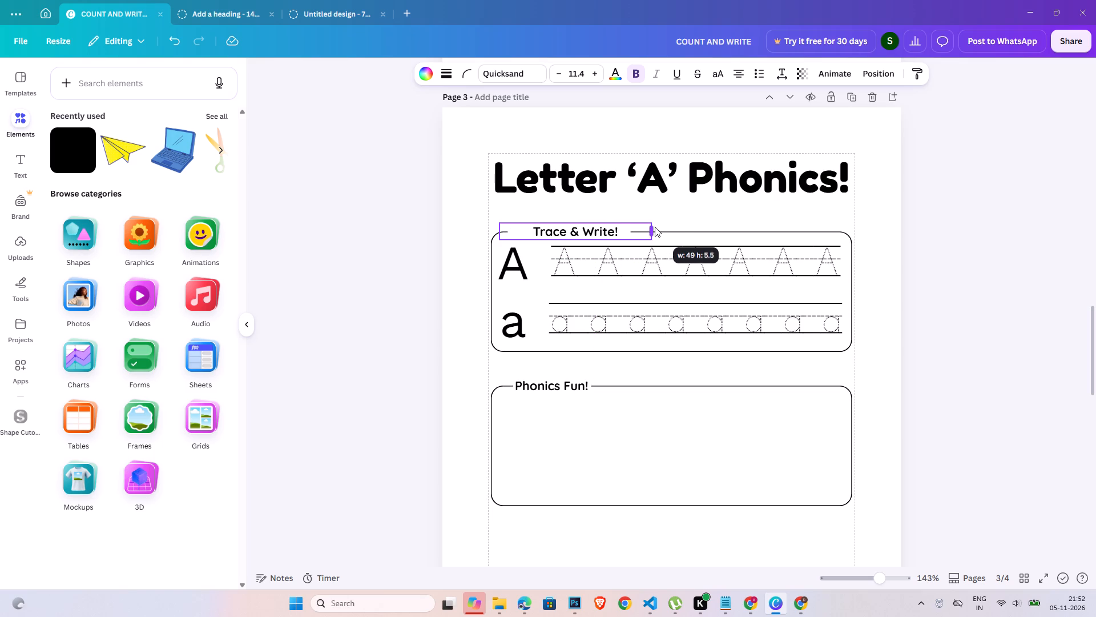
pyautogui.moveTo(655, 227); pyautogui.dragTo(602, 228)
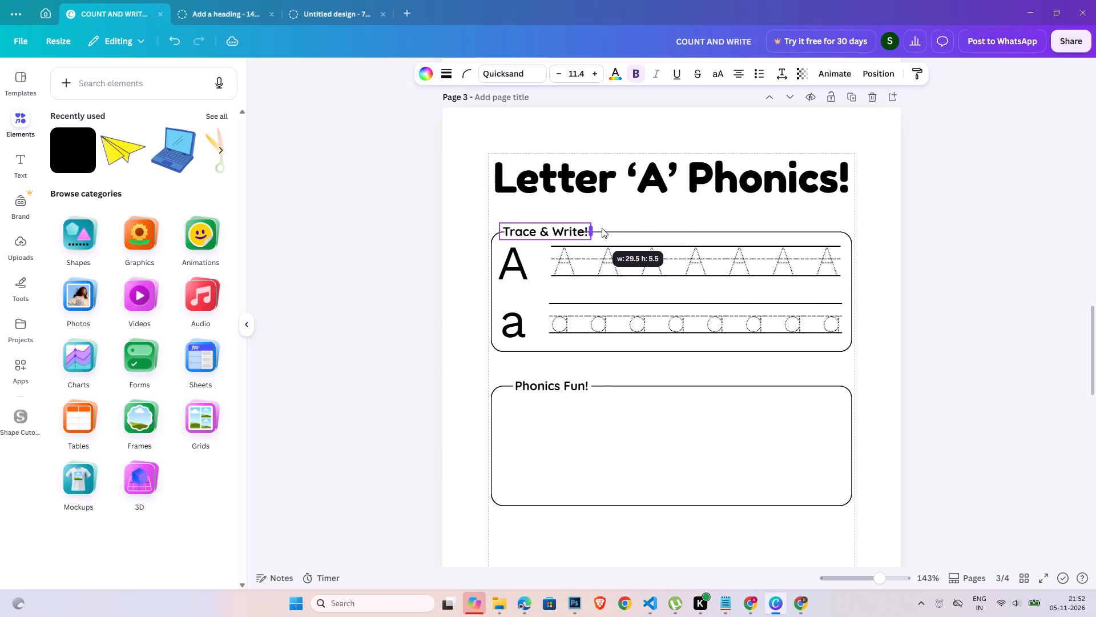
pyautogui.moveTo(602, 228); pyautogui.dragTo(635, 223)
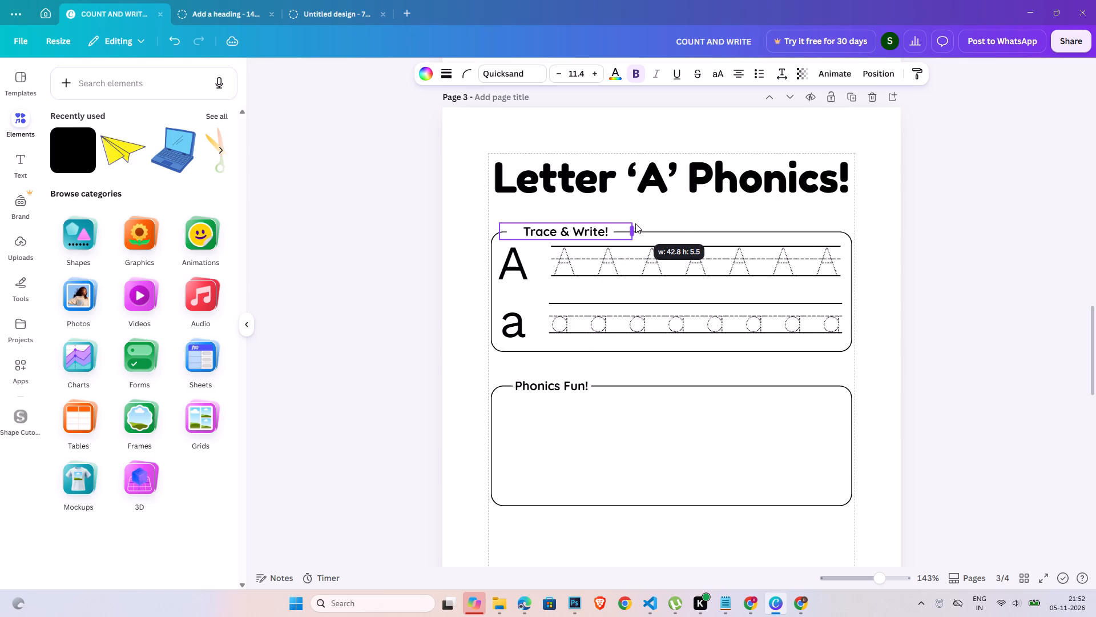
pyautogui.moveTo(635, 223); pyautogui.dragTo(630, 226)
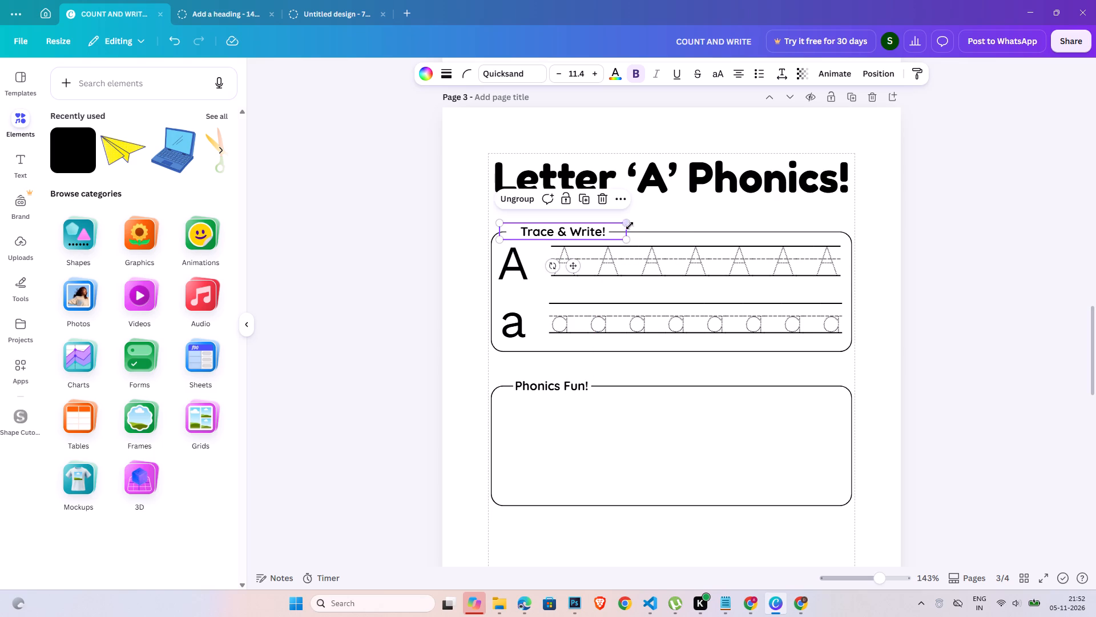
pyautogui.doubleClick(983, 307)
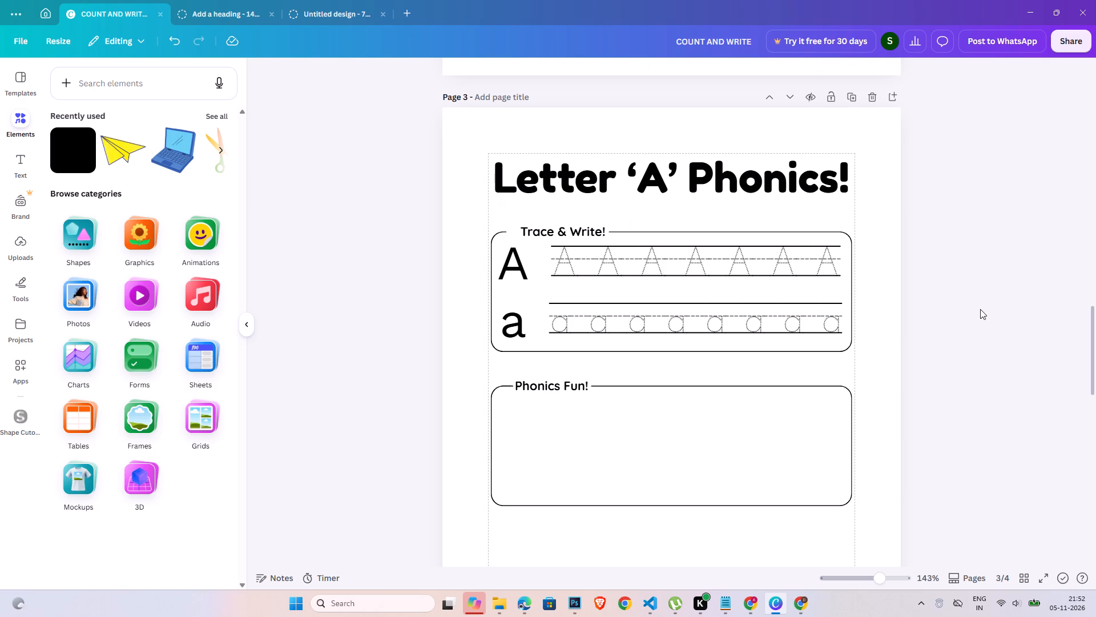
pyautogui.click(980, 309)
# Nudge the "Trace & Write!" label group slightly upward relative to the tracing box border.
pyautogui.click(575, 227)
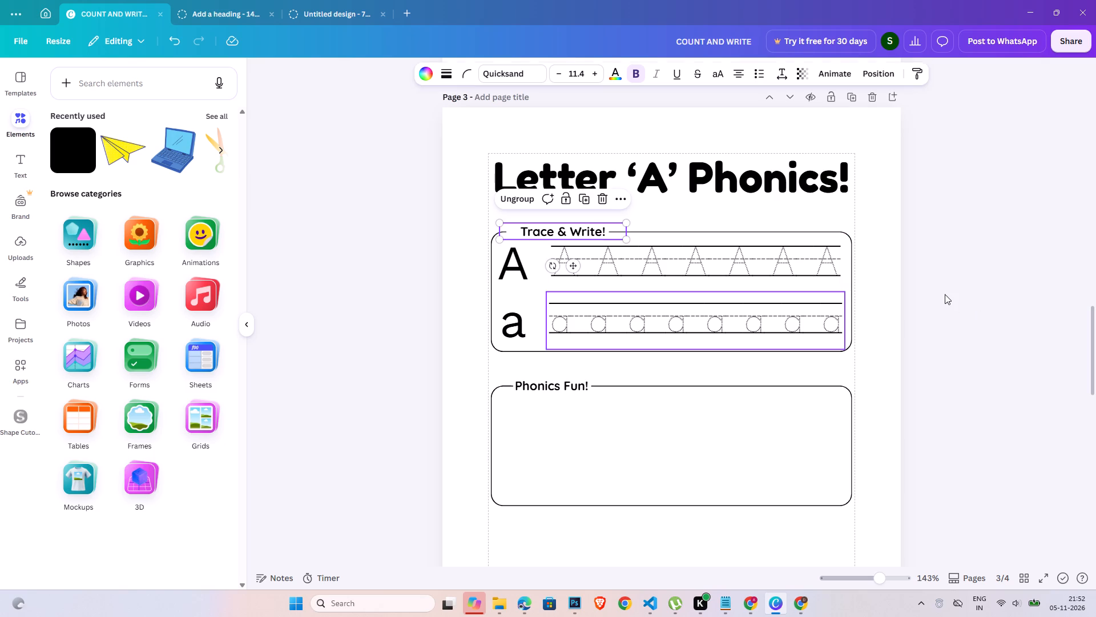
pyautogui.press('Up')
pyautogui.press('Up')
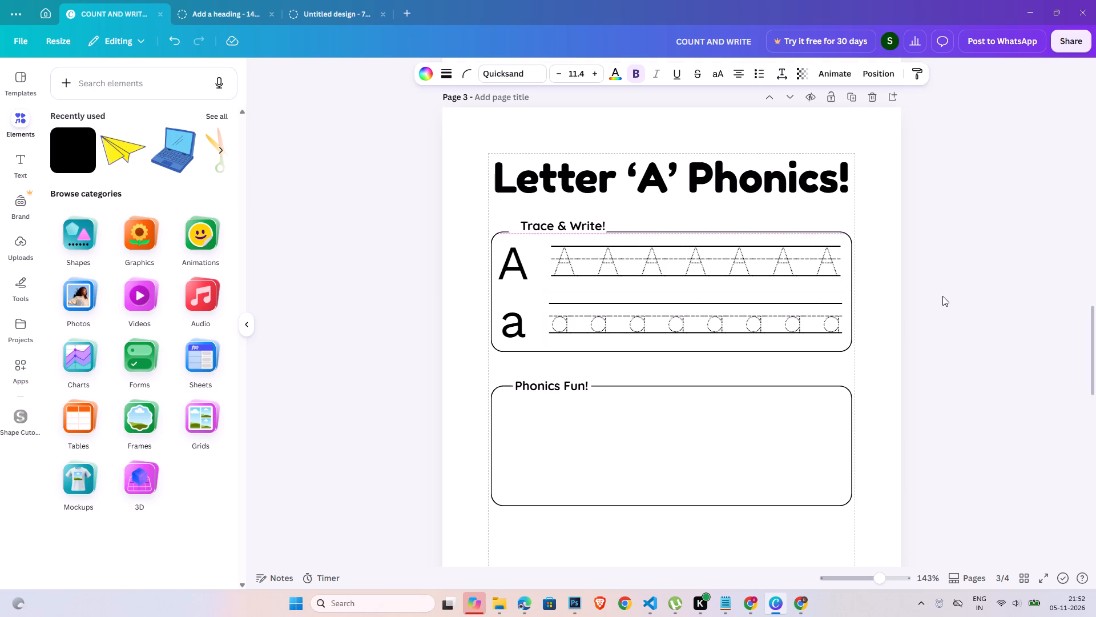
pyautogui.press('Down')
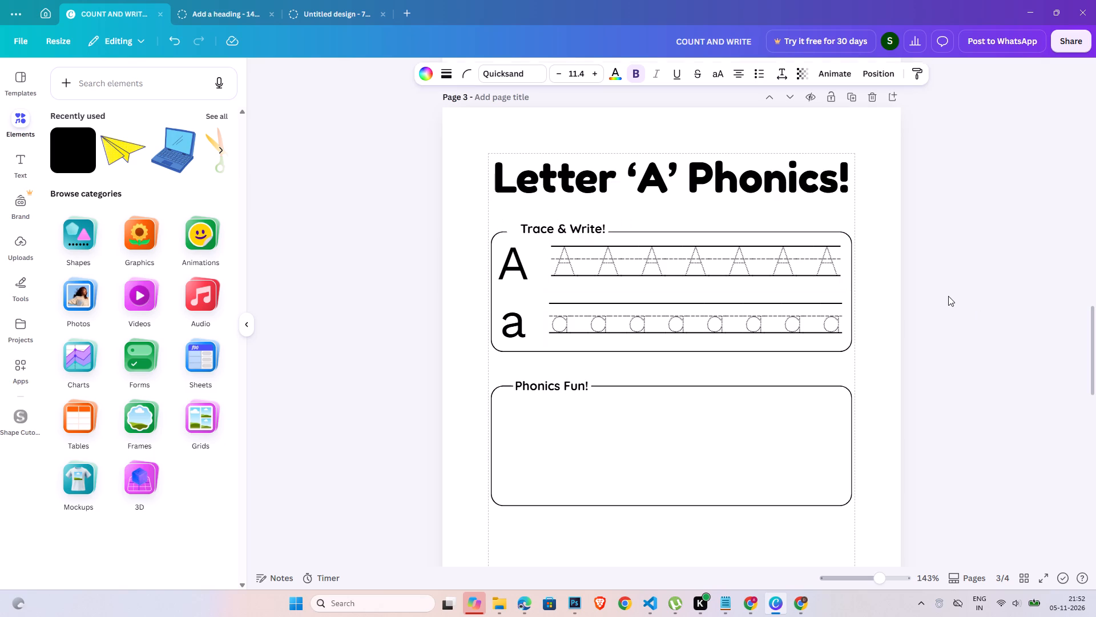
pyautogui.click(948, 296)
# Duplicate the large capital "A" from the tracing box and place the copy in the "Phonics Fun!" box.
pyautogui.scroll(-2, 948, 295)
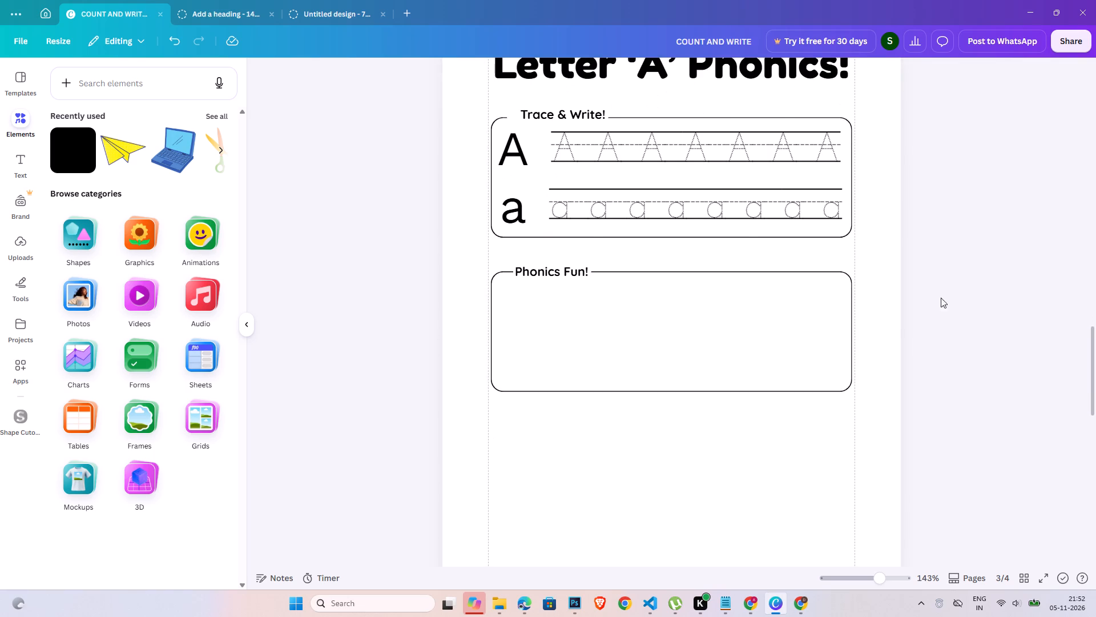
pyautogui.click(526, 154)
pyautogui.hotkey('ctrl', 'c')
pyautogui.hotkey('ctrl', 'v')
pyautogui.moveTo(531, 179); pyautogui.dragTo(539, 303)
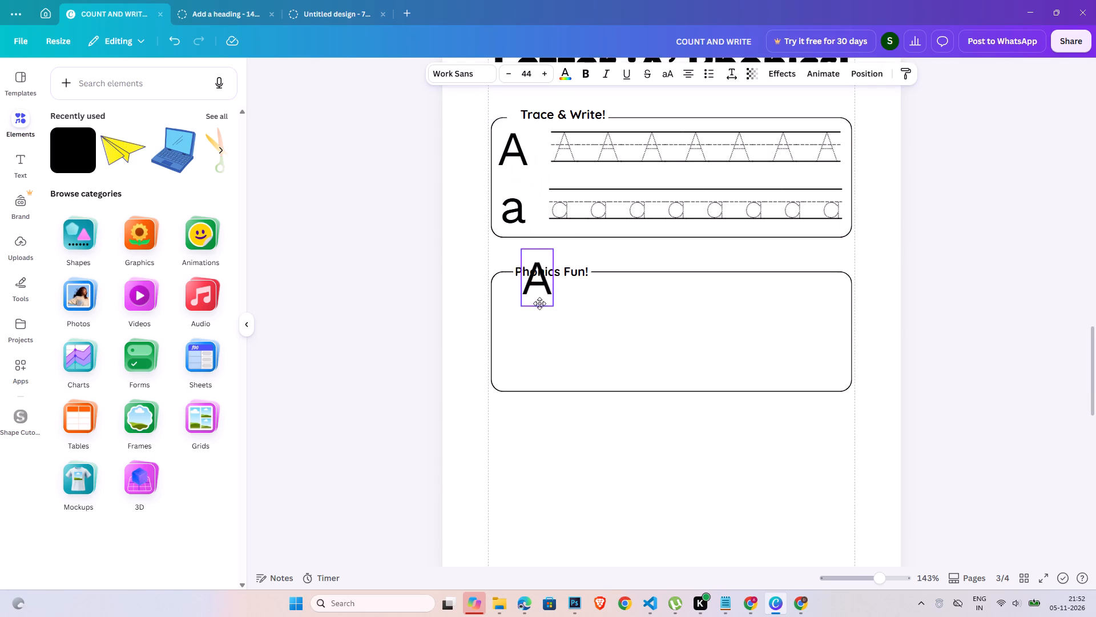
pyautogui.moveTo(539, 303); pyautogui.dragTo(530, 318)
# Replace the copied letter with "A is for" and widen its text box so the phrase fits on one line.
pyautogui.doubleClick(530, 318)
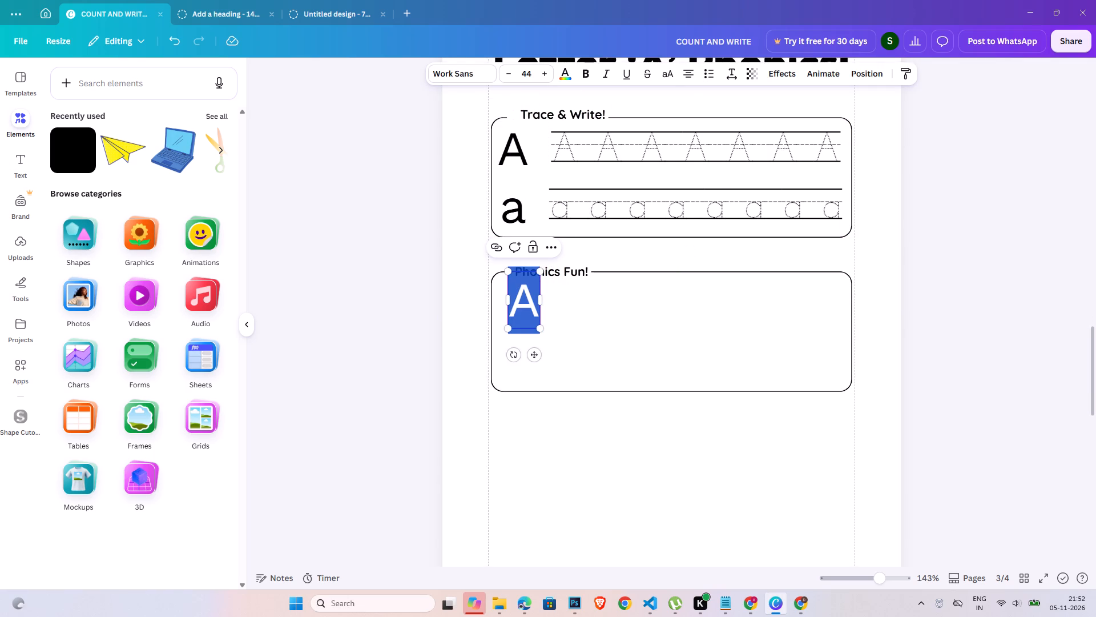
pyautogui.write('A is for')
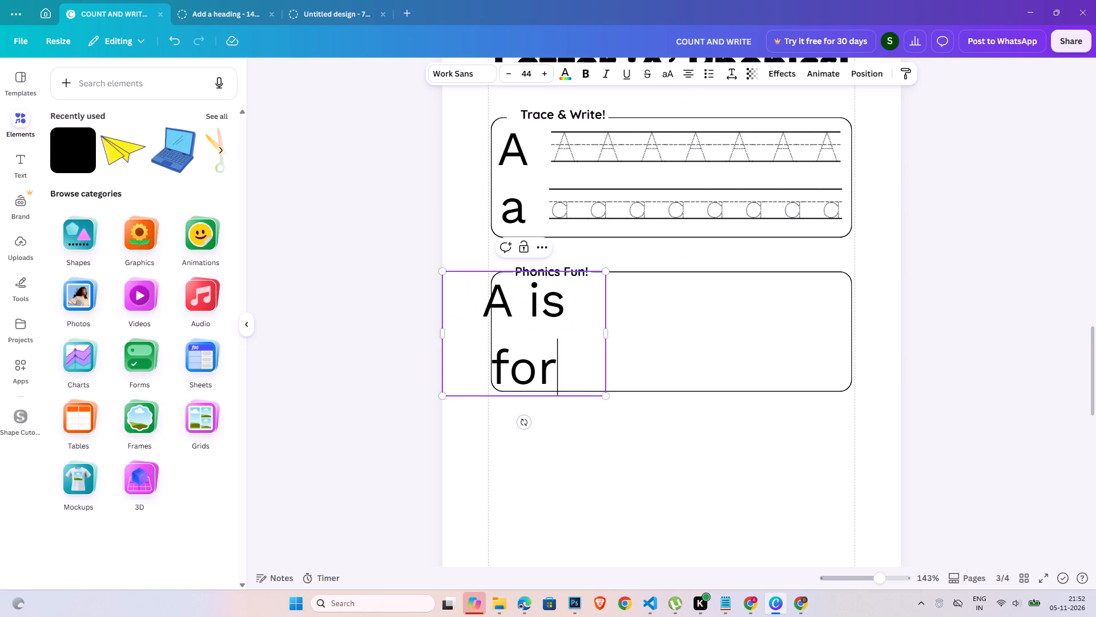
pyautogui.moveTo(611, 332); pyautogui.dragTo(648, 328)
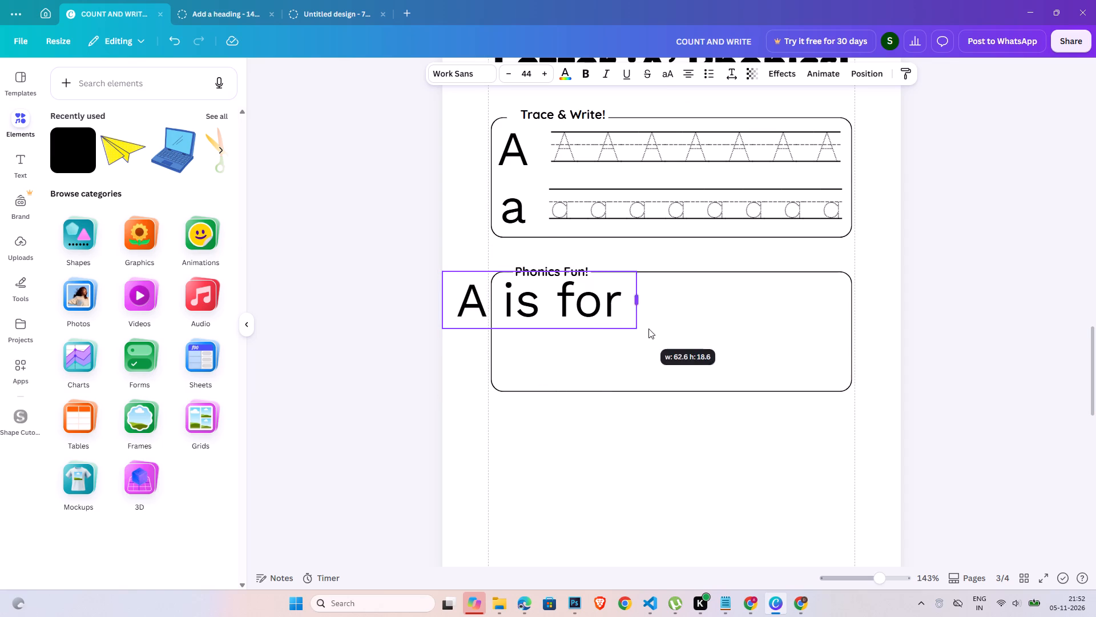
pyautogui.moveTo(648, 328); pyautogui.dragTo(674, 327)
# Scale the "A is for" text down to size 24.6 and centre it horizontally at the top of the "Phonics Fun!" box.
pyautogui.moveTo(667, 330); pyautogui.dragTo(567, 310)
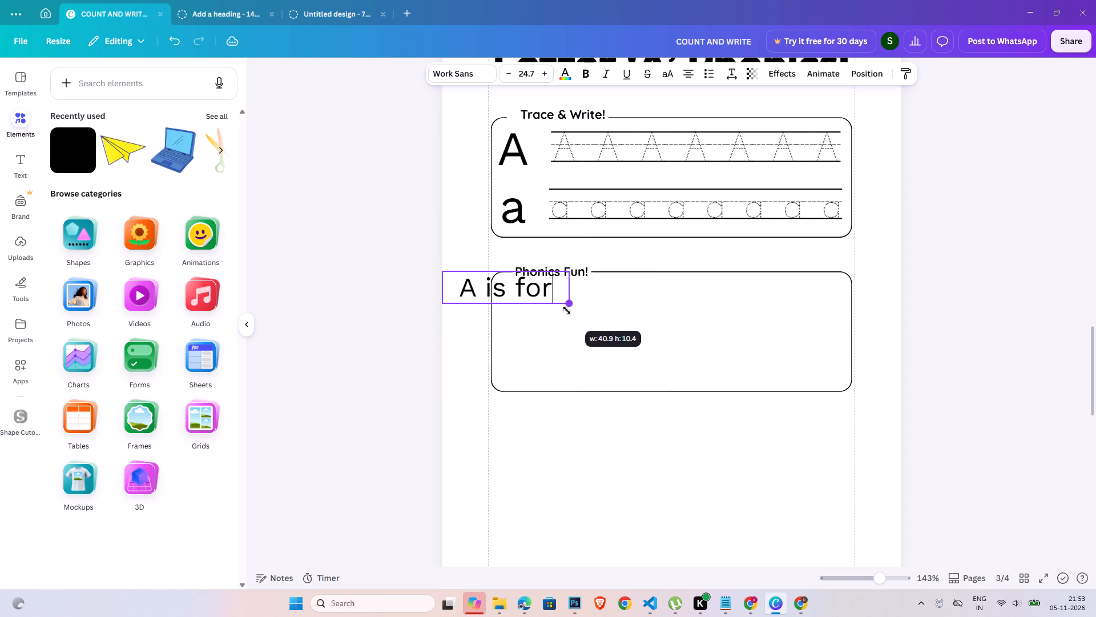
pyautogui.moveTo(567, 310); pyautogui.dragTo(566, 310)
pyautogui.moveTo(519, 332); pyautogui.dragTo(643, 340)
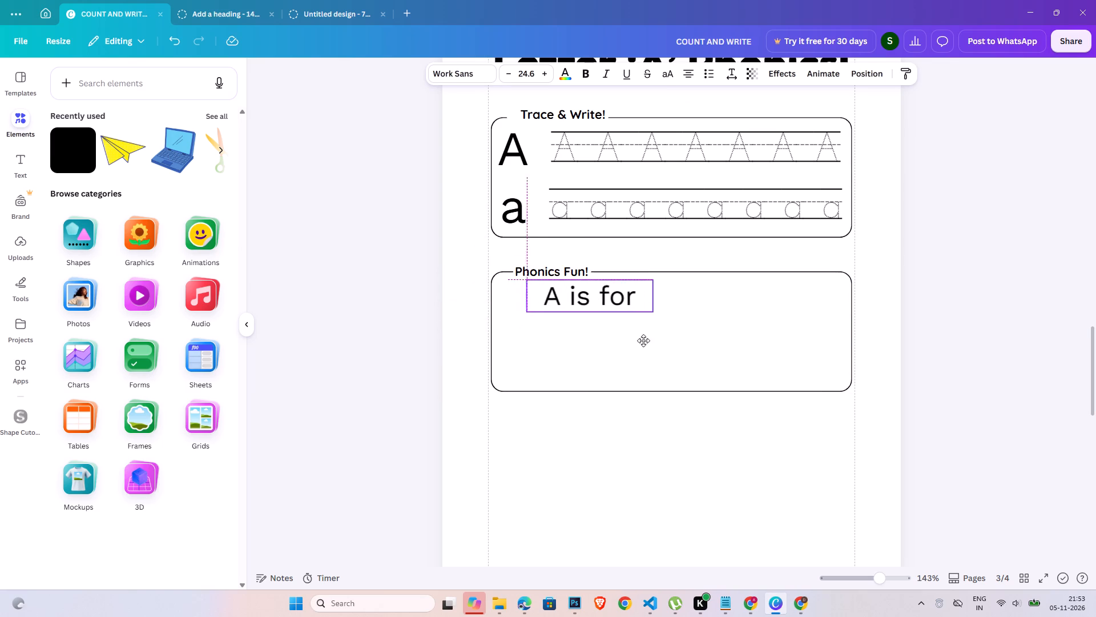
pyautogui.moveTo(643, 340); pyautogui.dragTo(686, 335)
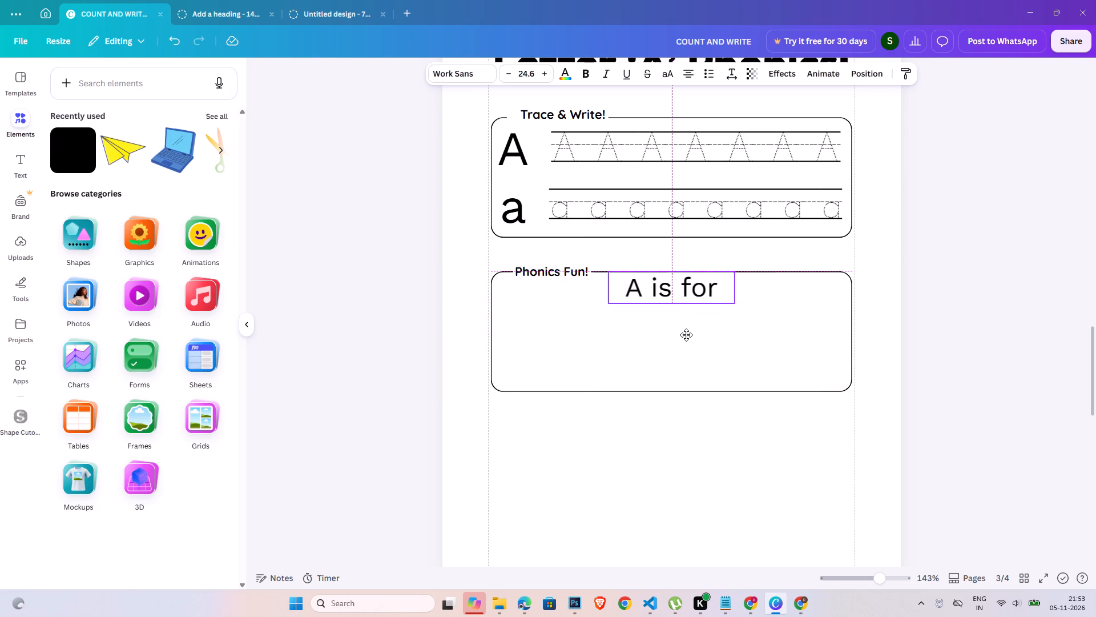
pyautogui.moveTo(686, 335); pyautogui.dragTo(685, 334)
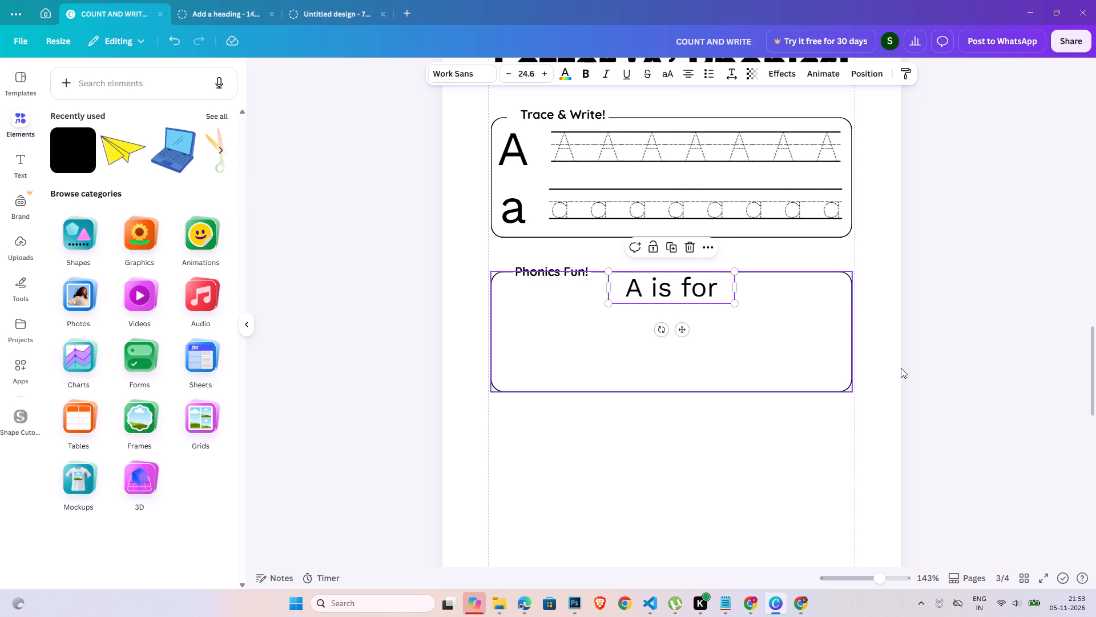
pyautogui.click(934, 364)
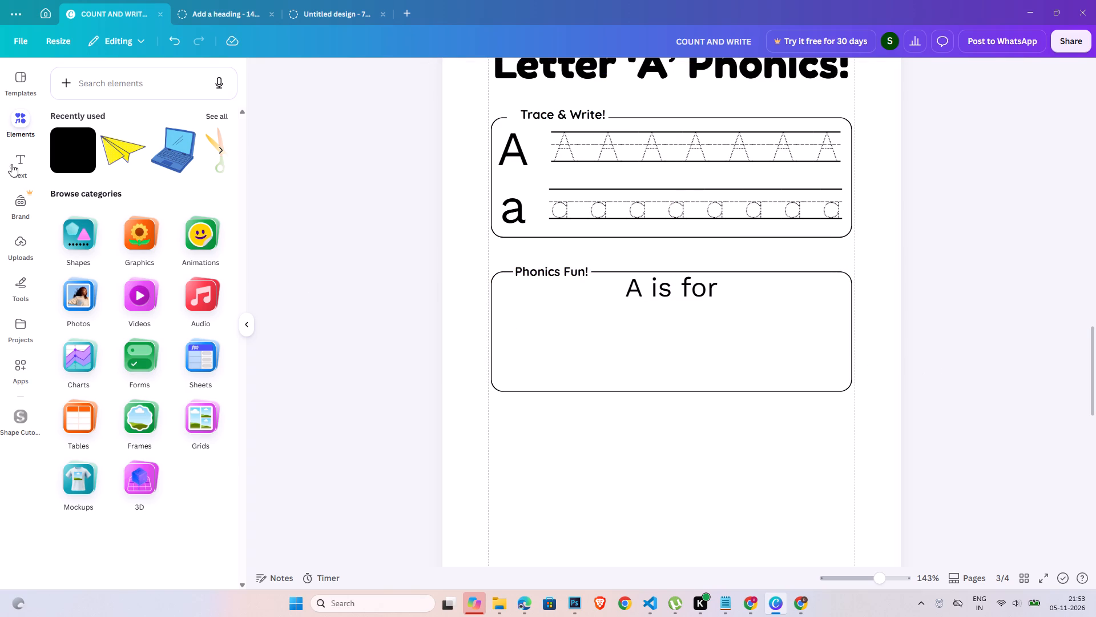
# Search the graphics for "apple" and add the plain black outline apple with a leaf to the page.
pyautogui.click(80, 87)
pyautogui.press('a')
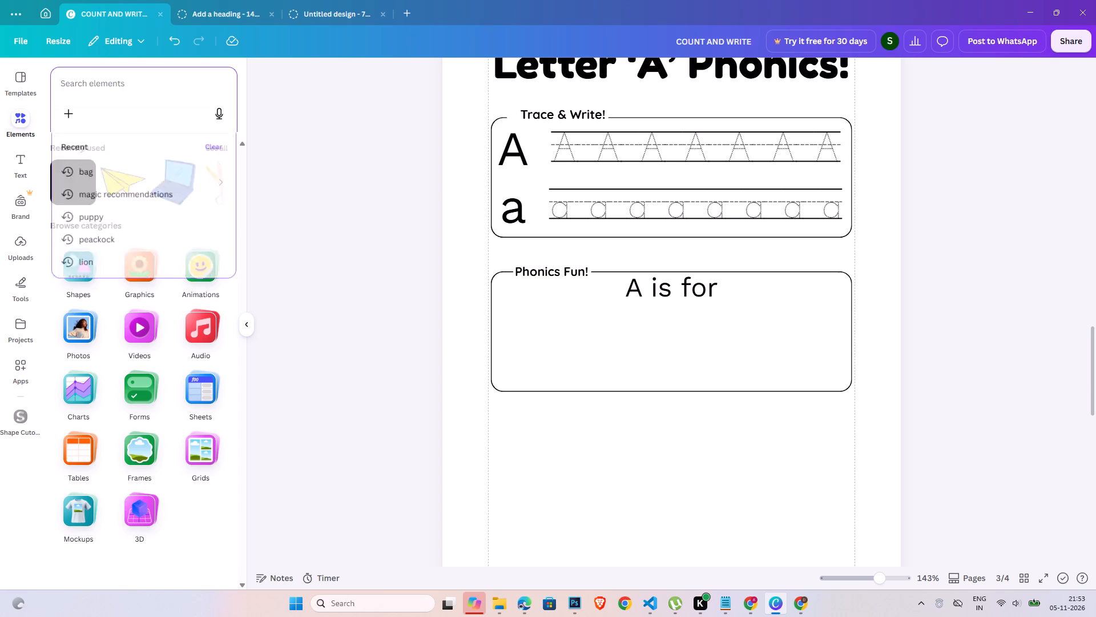
pyautogui.write('pple')
pyautogui.press('Return')
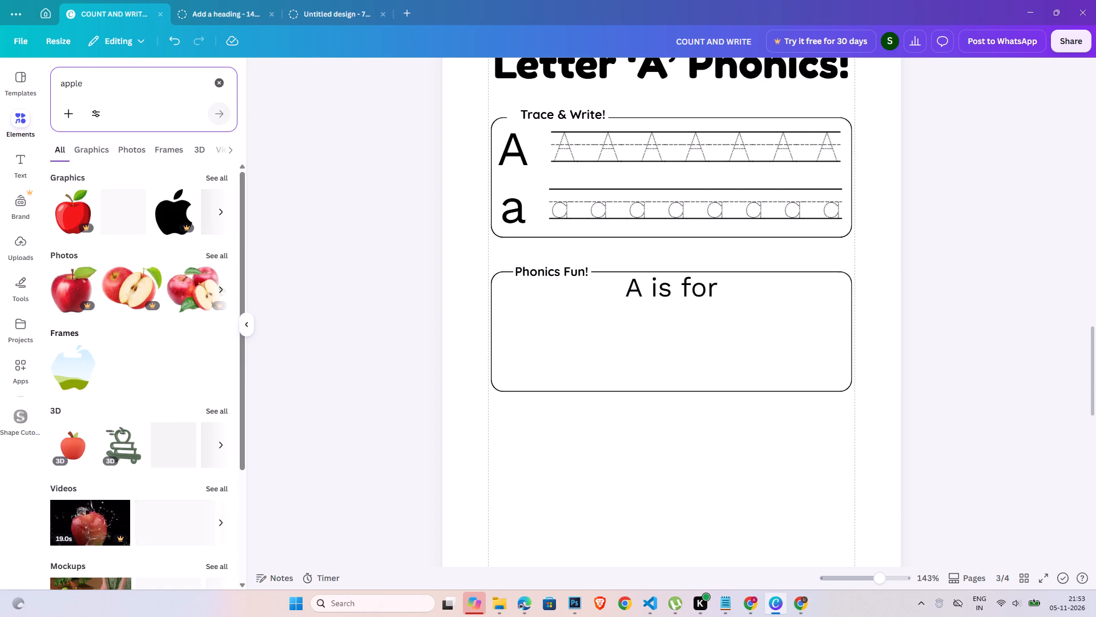
pyautogui.click(222, 172)
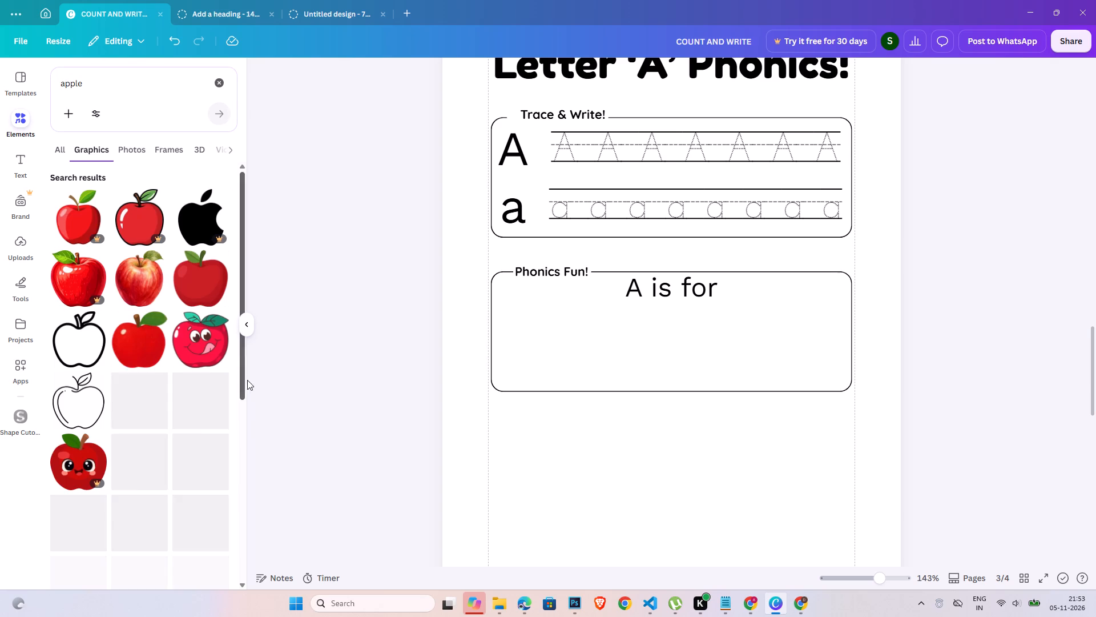
pyautogui.click(88, 364)
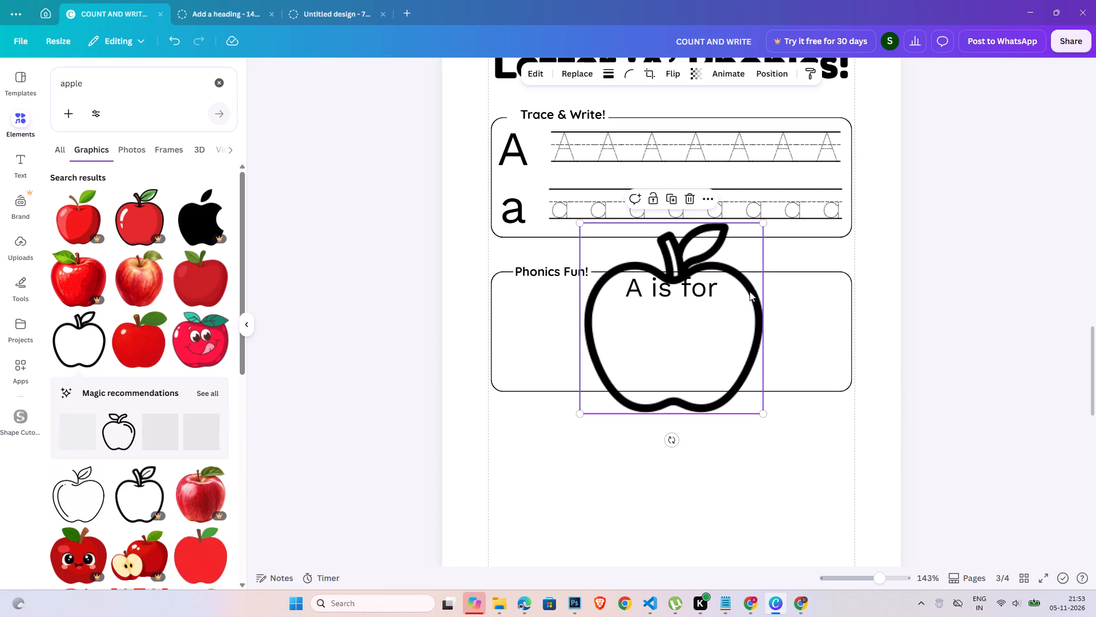
# Scale the outline apple down to fit inside the "Phonics Fun!" box and place it at the box's left end.
pyautogui.moveTo(732, 342); pyautogui.dragTo(644, 414)
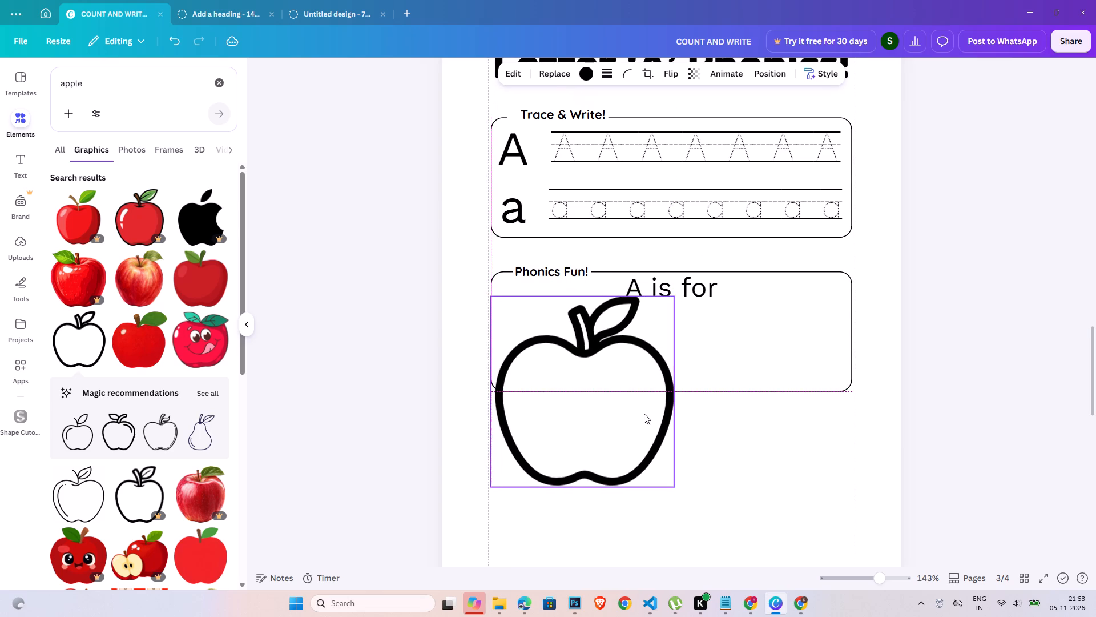
pyautogui.moveTo(676, 486); pyautogui.dragTo(568, 351)
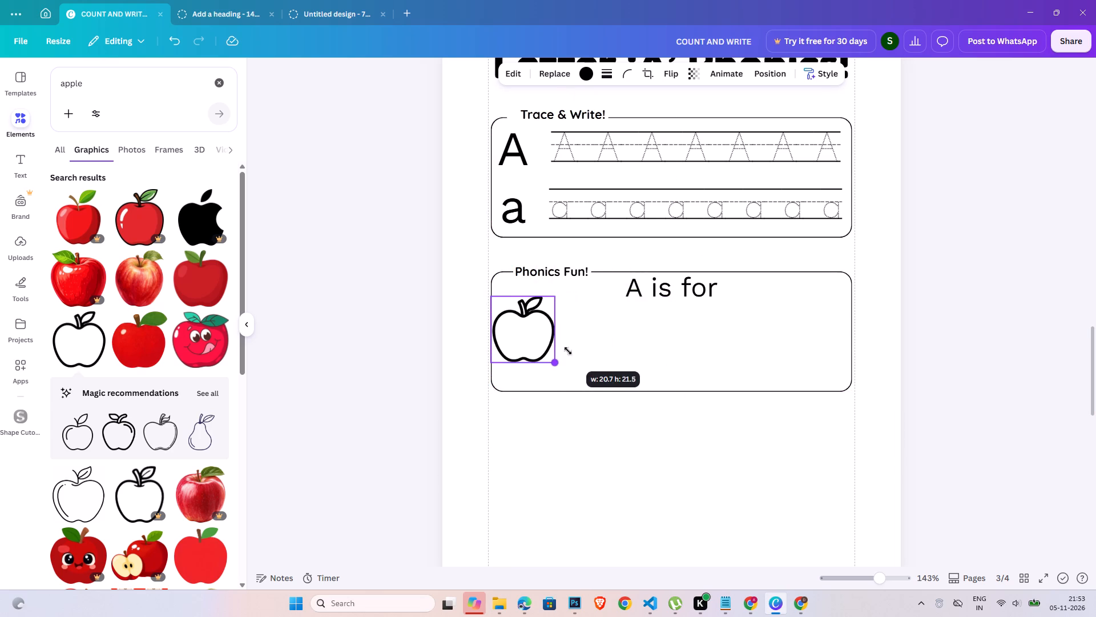
pyautogui.moveTo(568, 351); pyautogui.dragTo(556, 332)
pyautogui.moveTo(526, 325); pyautogui.dragTo(525, 325)
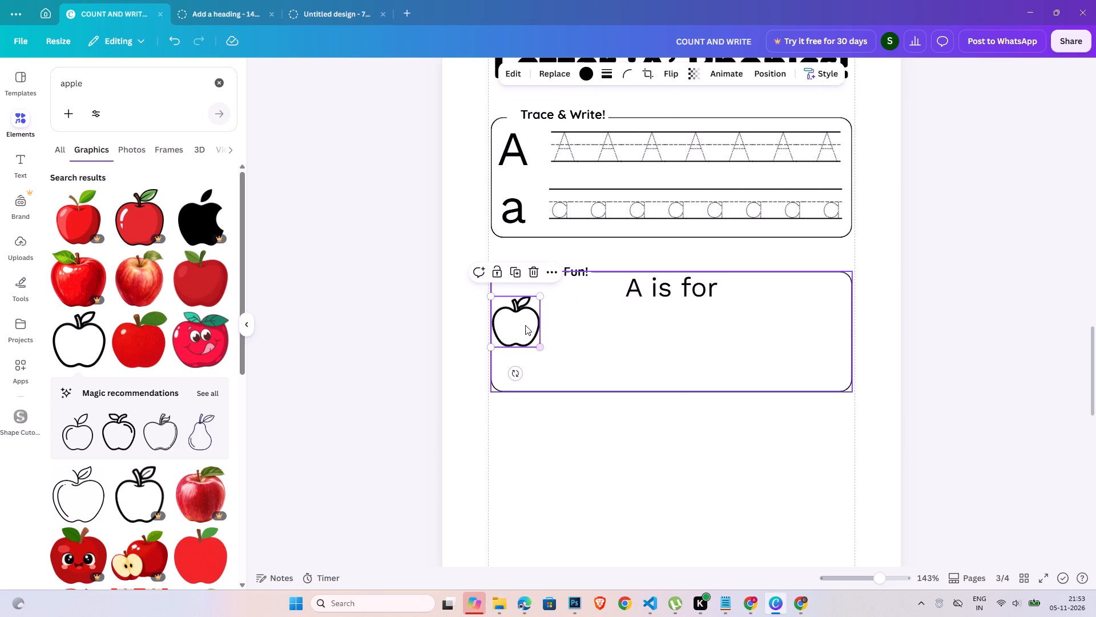
pyautogui.moveTo(525, 325); pyautogui.dragTo(573, 324)
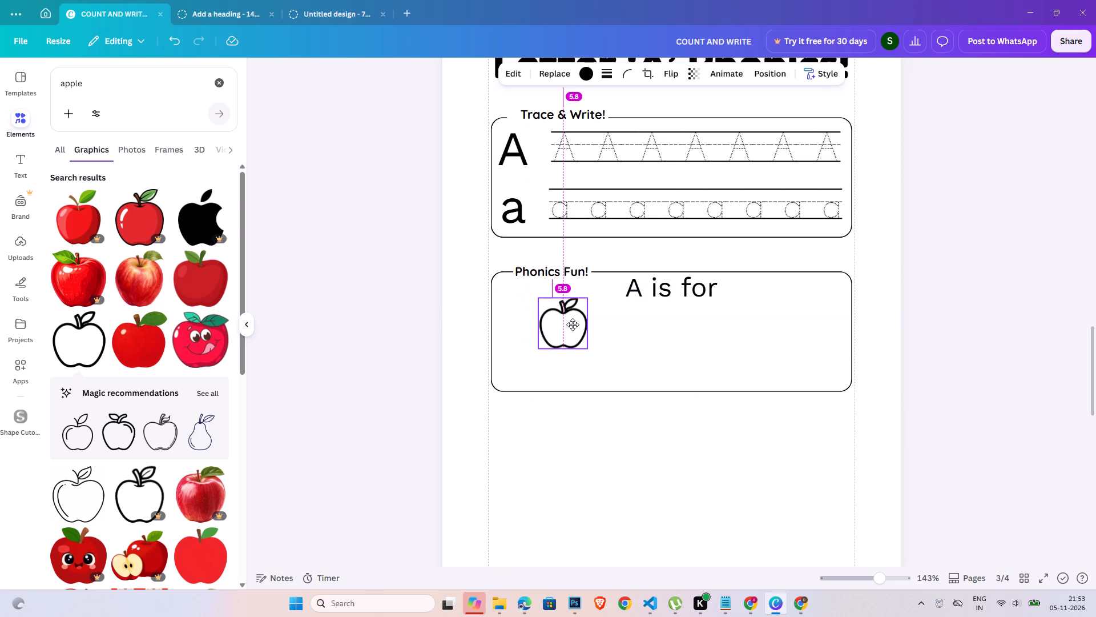
pyautogui.moveTo(573, 324); pyautogui.dragTo(533, 335)
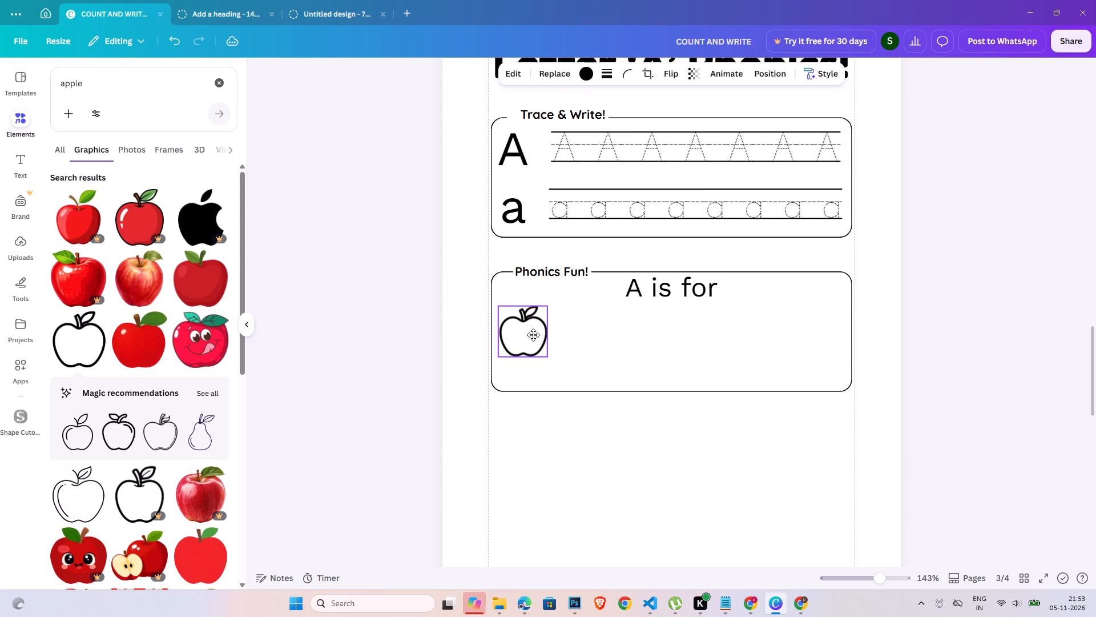
pyautogui.moveTo(533, 335); pyautogui.dragTo(534, 334)
pyautogui.moveTo(548, 356); pyautogui.dragTo(587, 380)
pyautogui.click(502, 307)
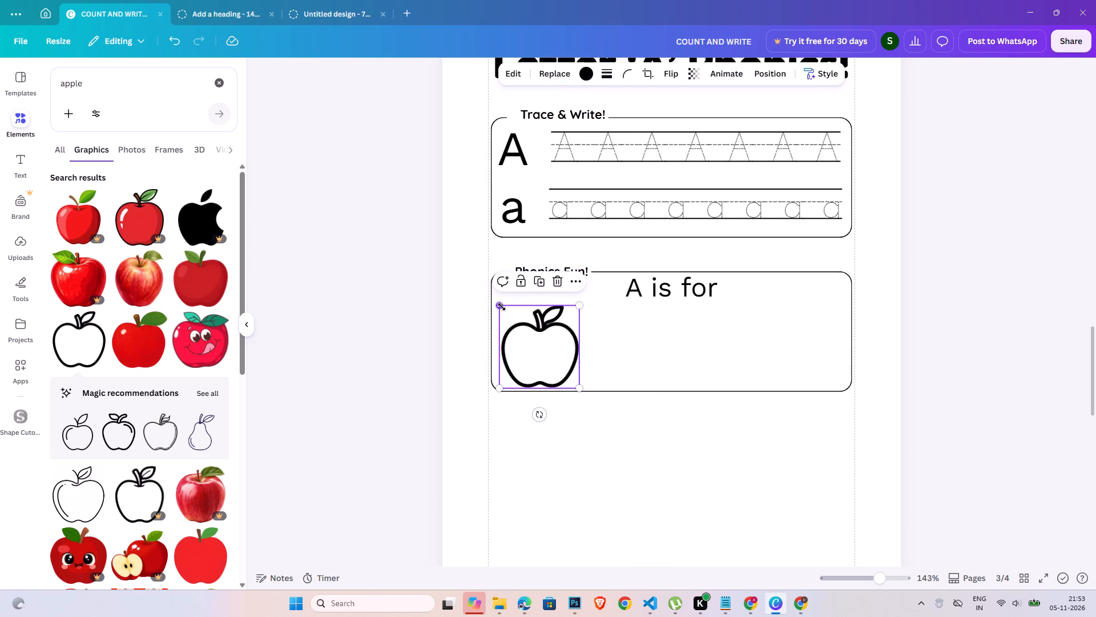
pyautogui.moveTo(523, 347); pyautogui.dragTo(524, 346)
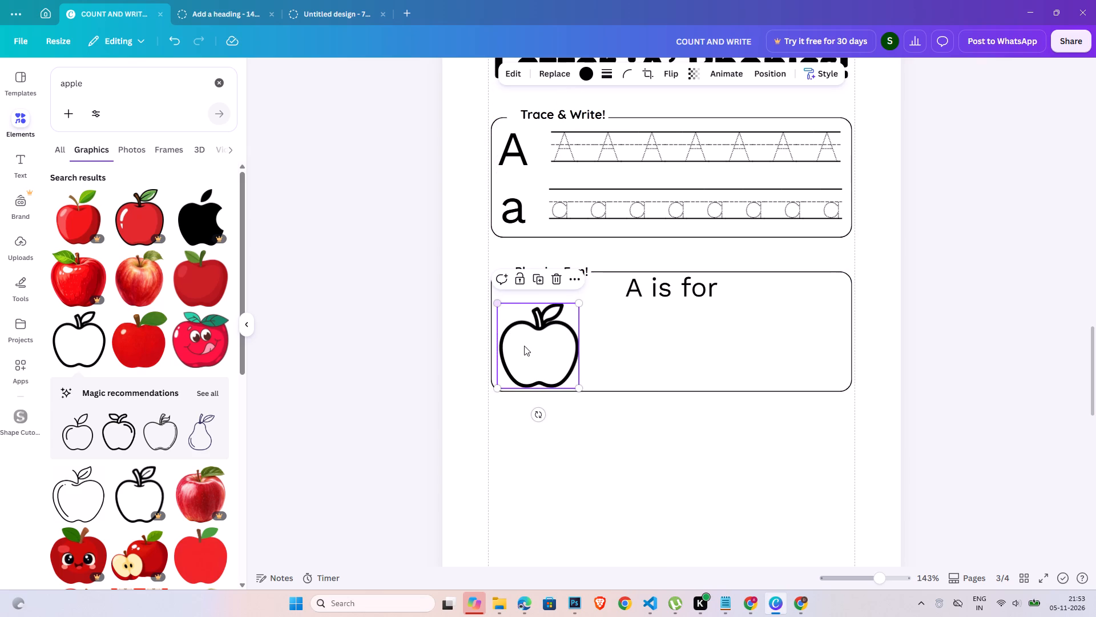
pyautogui.moveTo(524, 346); pyautogui.dragTo(523, 342)
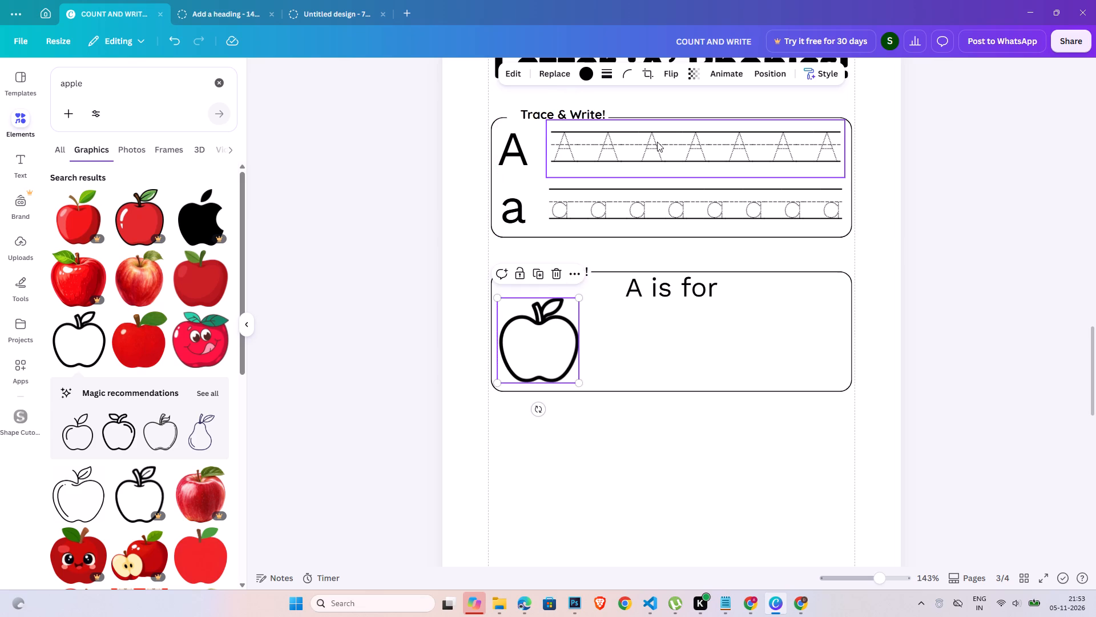
# Duplicate the capital "A" tracing line and place the copy just right of the apple in the "Phonics Fun!" box.
pyautogui.click(657, 142)
pyautogui.hotkey('ctrl', 'c')
pyautogui.hotkey('ctrl', 'v')
pyautogui.moveTo(667, 148); pyautogui.dragTo(703, 336)
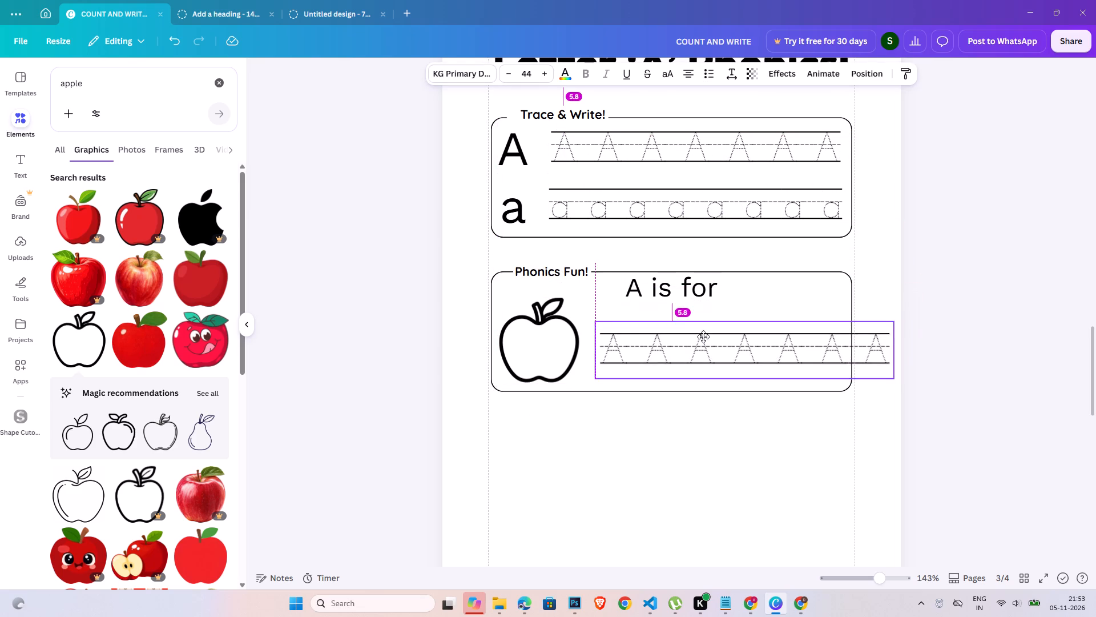
pyautogui.moveTo(703, 336); pyautogui.dragTo(684, 328)
# Replace the copied tracing letters with "apple" and narrow the text box to fit the word beside the apple picture.
pyautogui.doubleClick(684, 328)
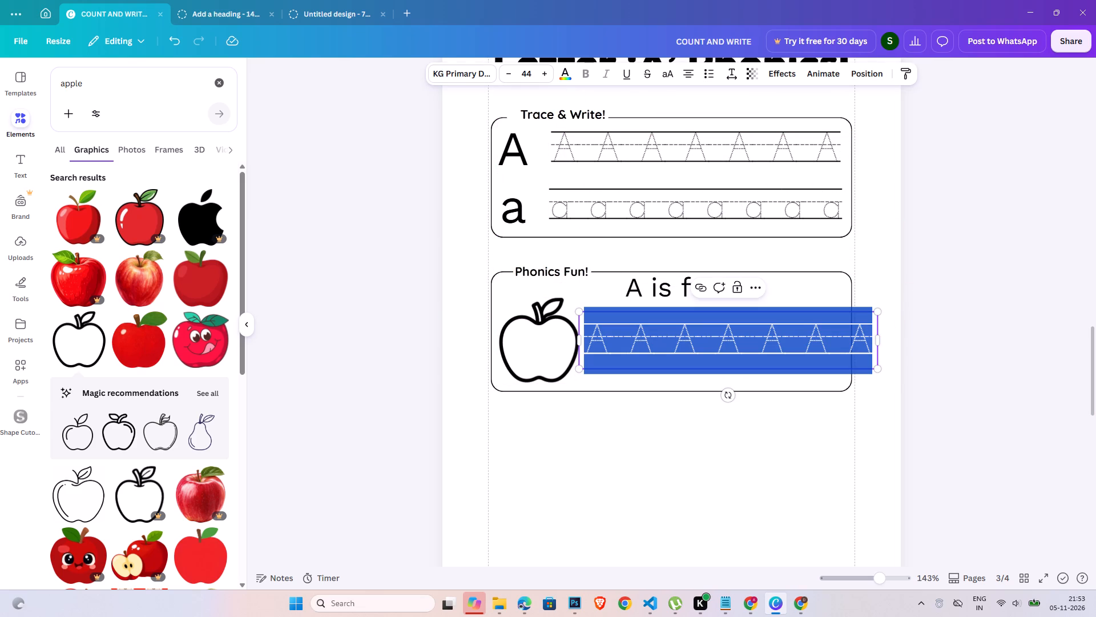
pyautogui.write('apple')
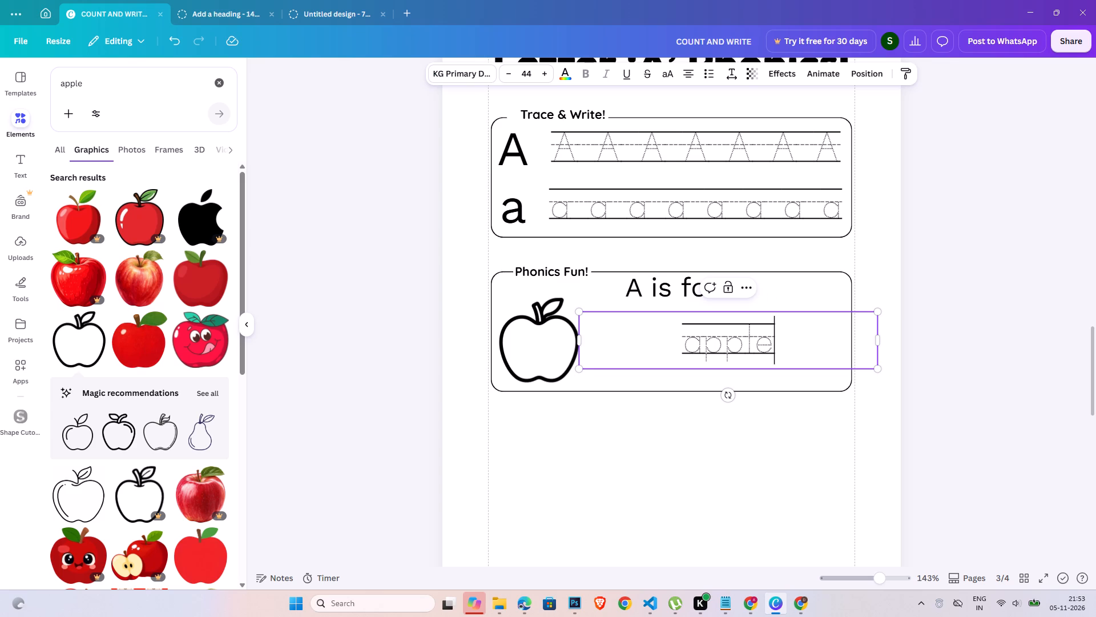
pyautogui.moveTo(881, 342); pyautogui.dragTo(734, 344)
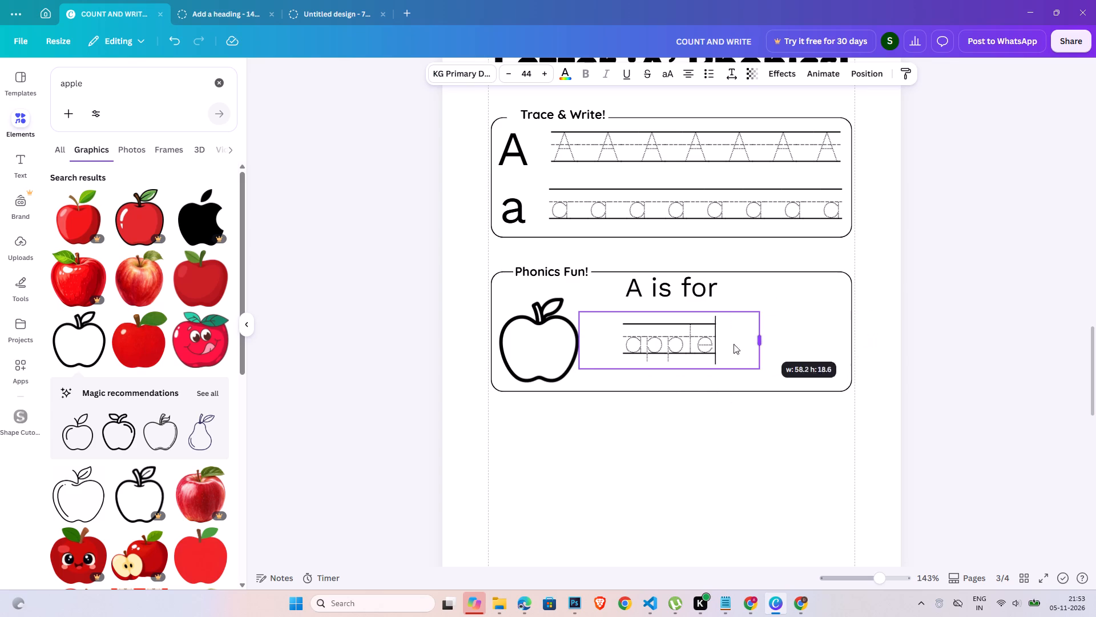
pyautogui.moveTo(734, 344); pyautogui.dragTo(683, 346)
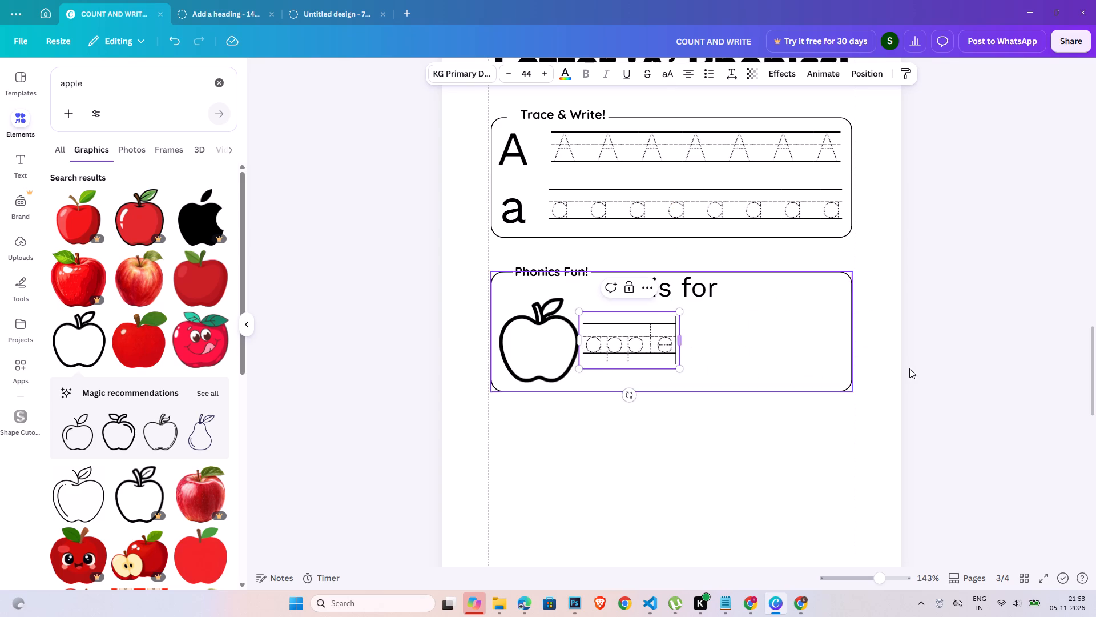
pyautogui.click(946, 372)
pyautogui.click(657, 359)
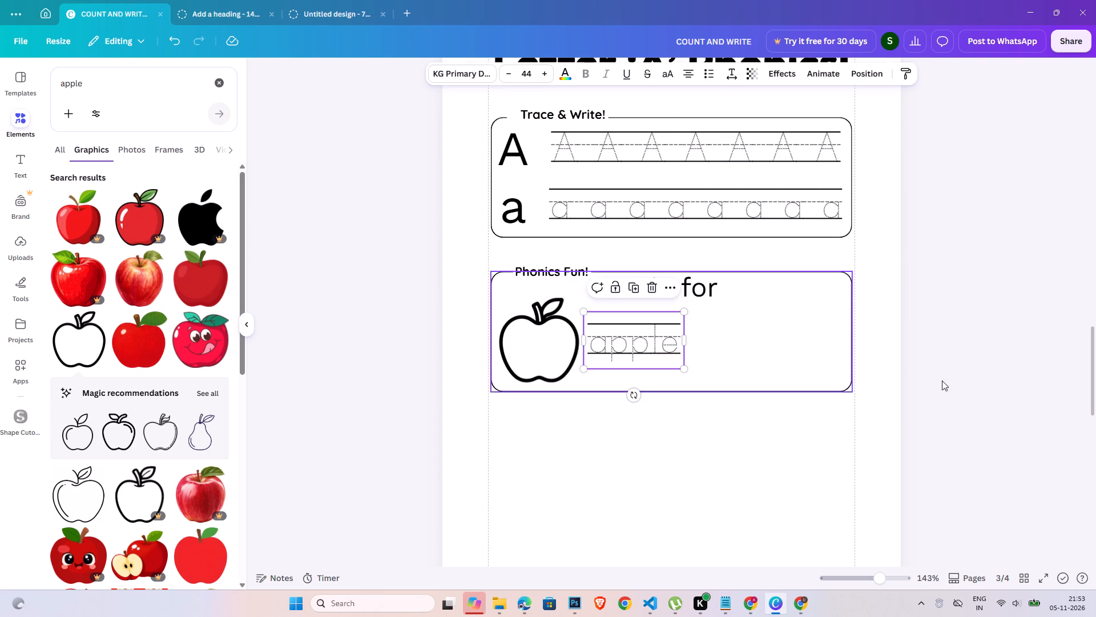
pyautogui.click(996, 376)
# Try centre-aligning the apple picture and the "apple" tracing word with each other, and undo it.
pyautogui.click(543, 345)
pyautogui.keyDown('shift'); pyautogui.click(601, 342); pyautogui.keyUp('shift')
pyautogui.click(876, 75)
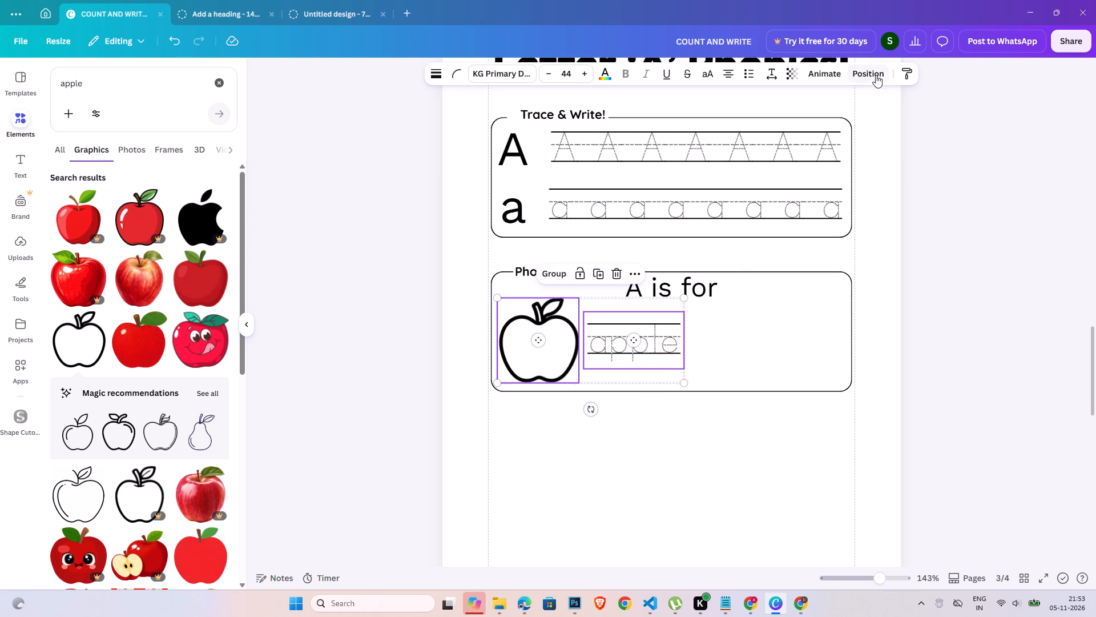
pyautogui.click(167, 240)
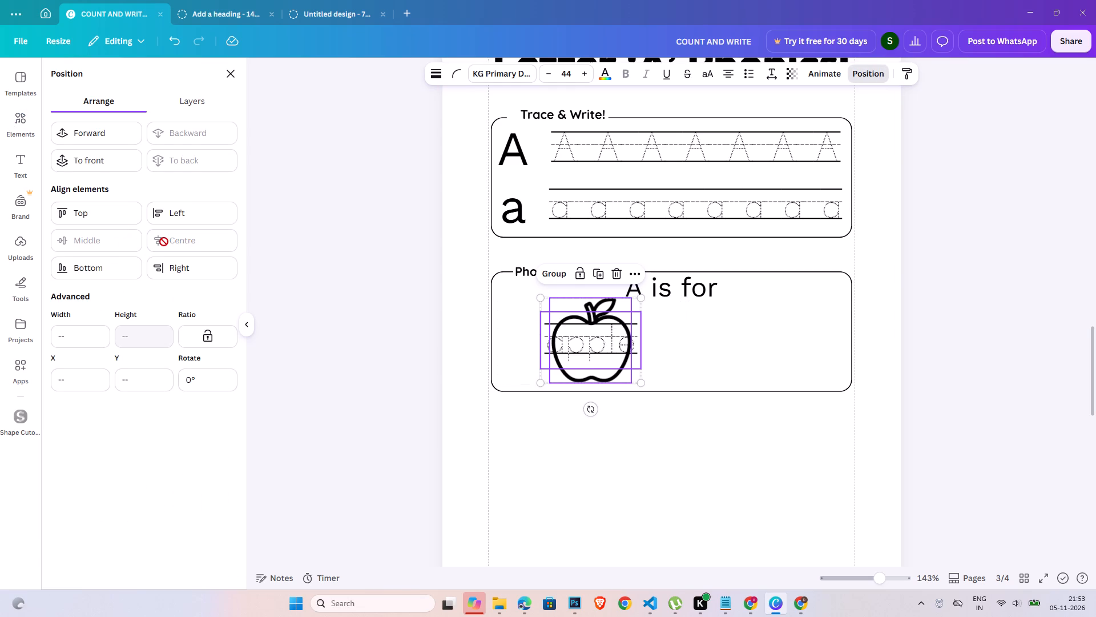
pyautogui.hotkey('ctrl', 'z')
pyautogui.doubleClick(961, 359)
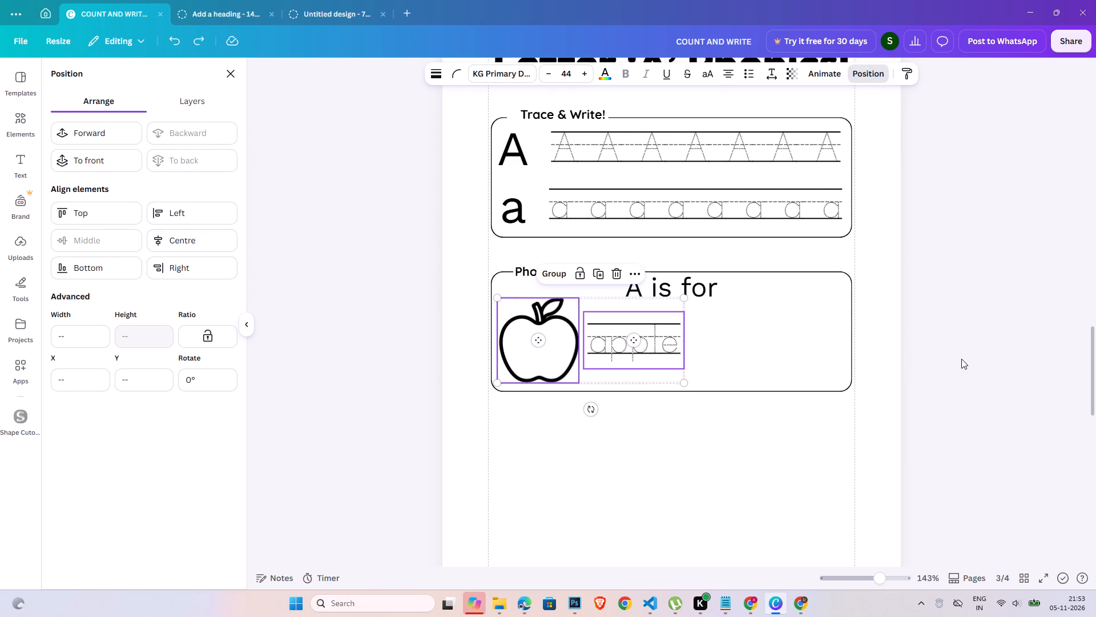
# Search the graphics for "ant" and add the pink ant with black legs to the page.
pyautogui.tripleClick(122, 75)
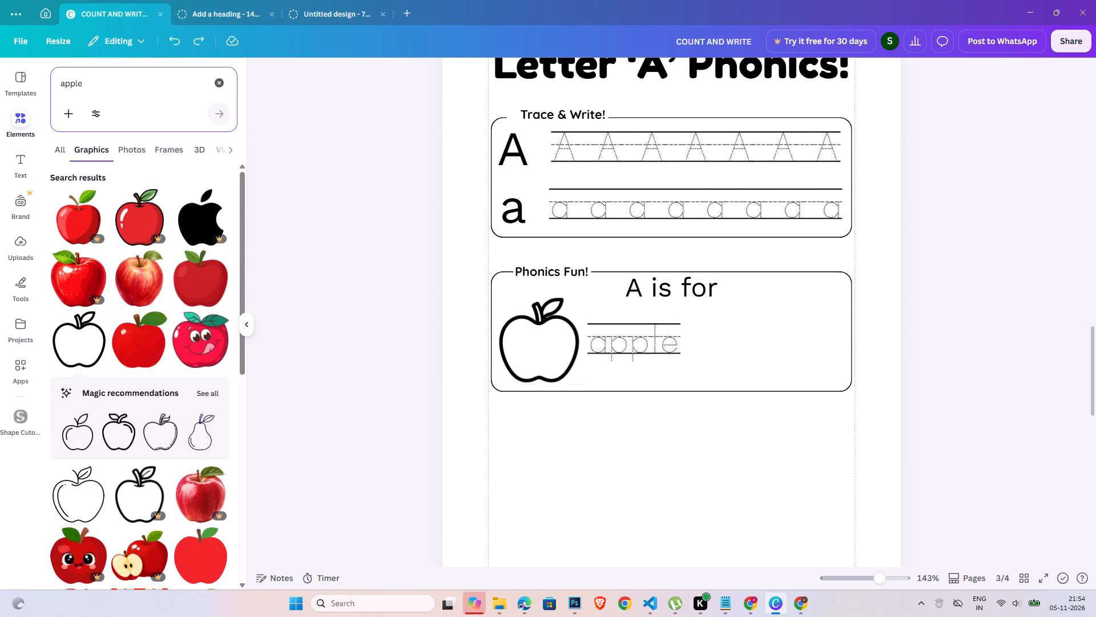
pyautogui.doubleClick(112, 80)
pyautogui.write('ant')
pyautogui.press('Return')
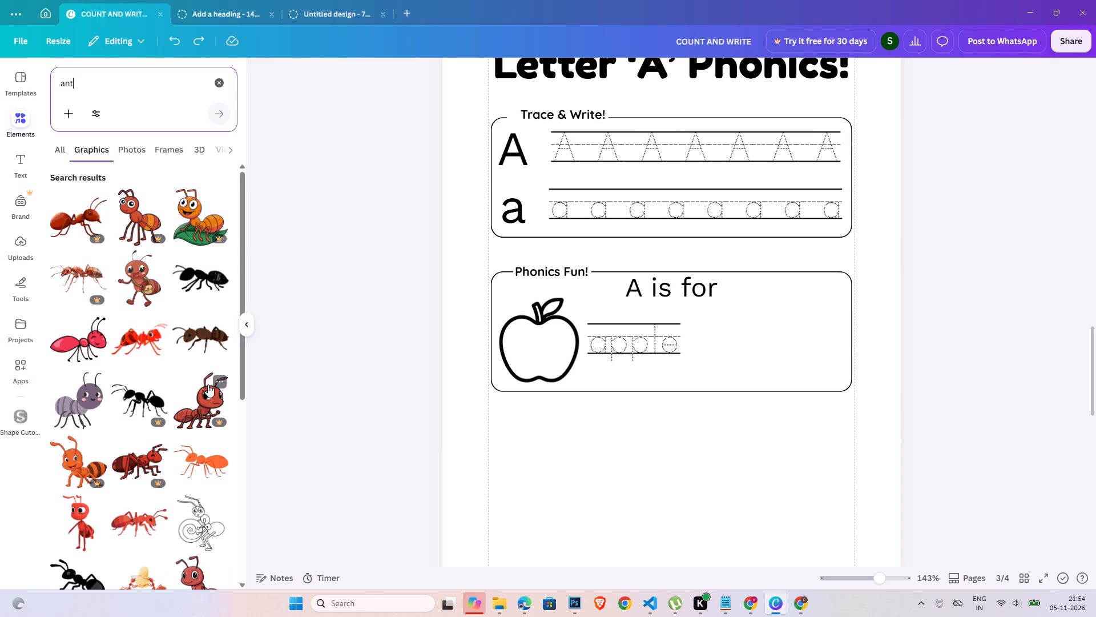
pyautogui.click(87, 344)
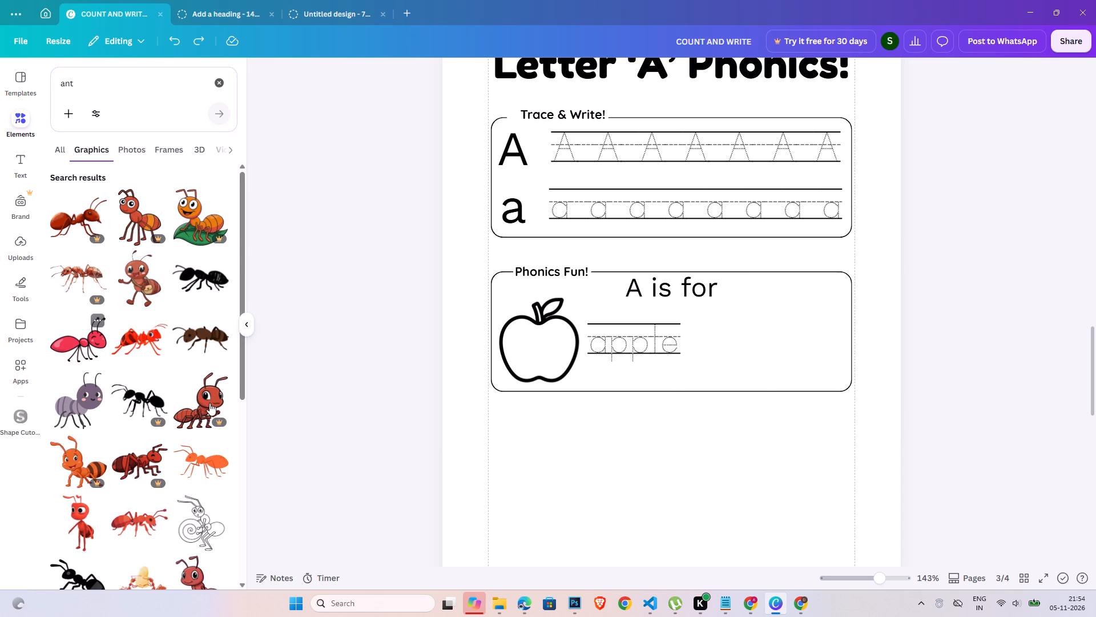
# Scale the pink ant down and place it right of the "apple" tracing word in the "Phonics Fun!" box.
pyautogui.moveTo(742, 358); pyautogui.dragTo(873, 390)
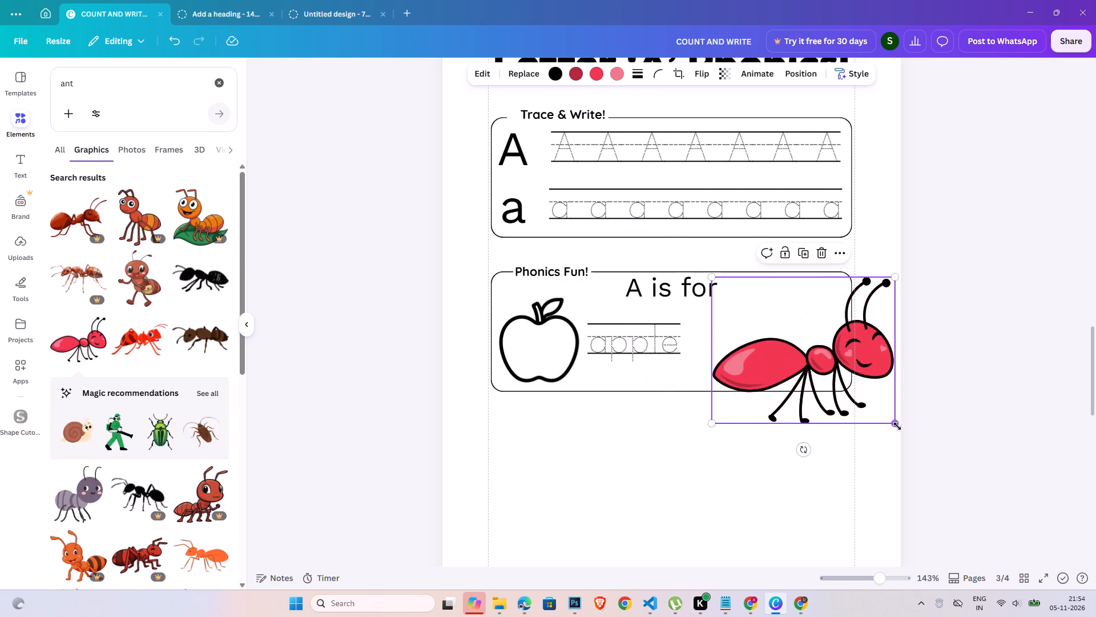
pyautogui.moveTo(897, 426); pyautogui.dragTo(808, 346)
pyautogui.moveTo(771, 315); pyautogui.dragTo(748, 332)
# Apply the "Simple lined" Style Match to the ant picture.
pyautogui.click(487, 78)
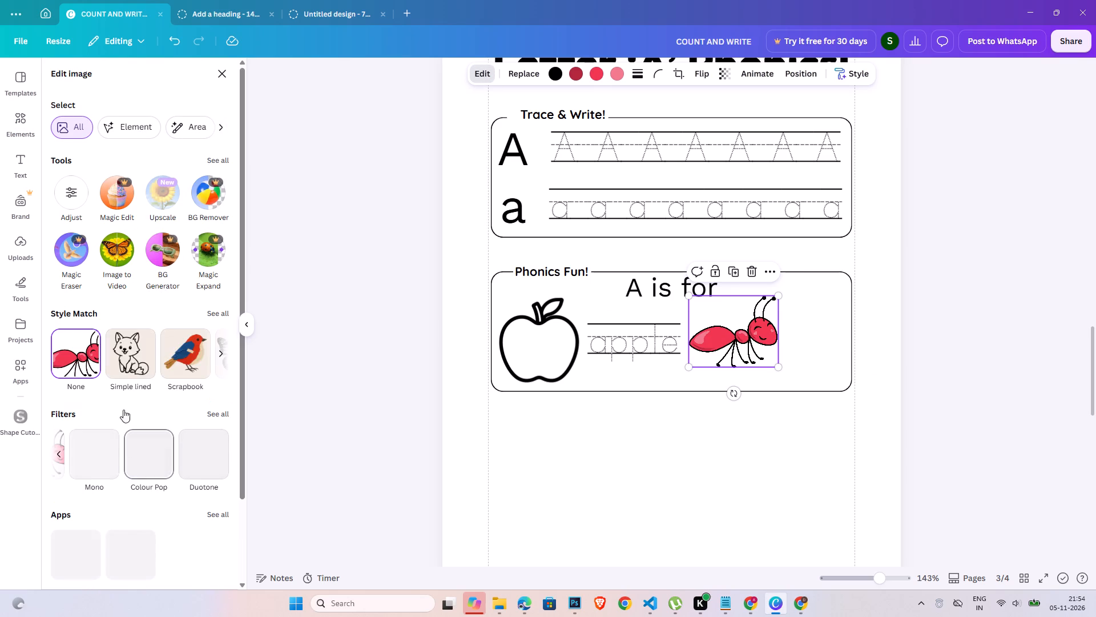
pyautogui.click(132, 362)
# Duplicate the "apple" tracing word and place the copy right of the ant picture.
pyautogui.click(611, 335)
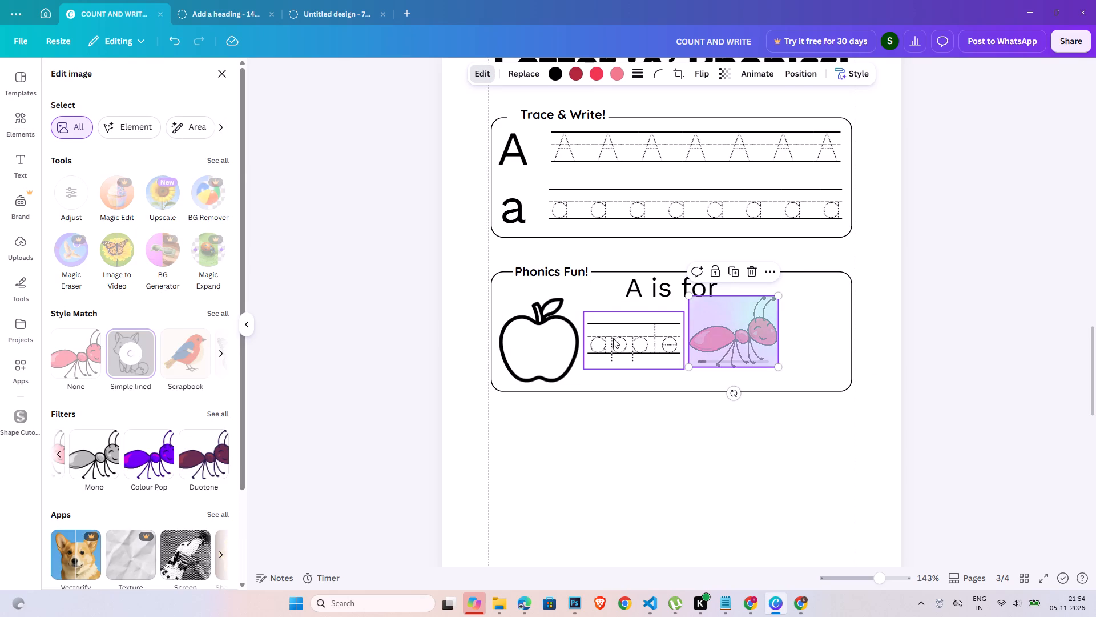
pyautogui.hotkey('ctrl', 'c')
pyautogui.hotkey('ctrl', 'v')
pyautogui.moveTo(627, 352); pyautogui.dragTo(809, 337)
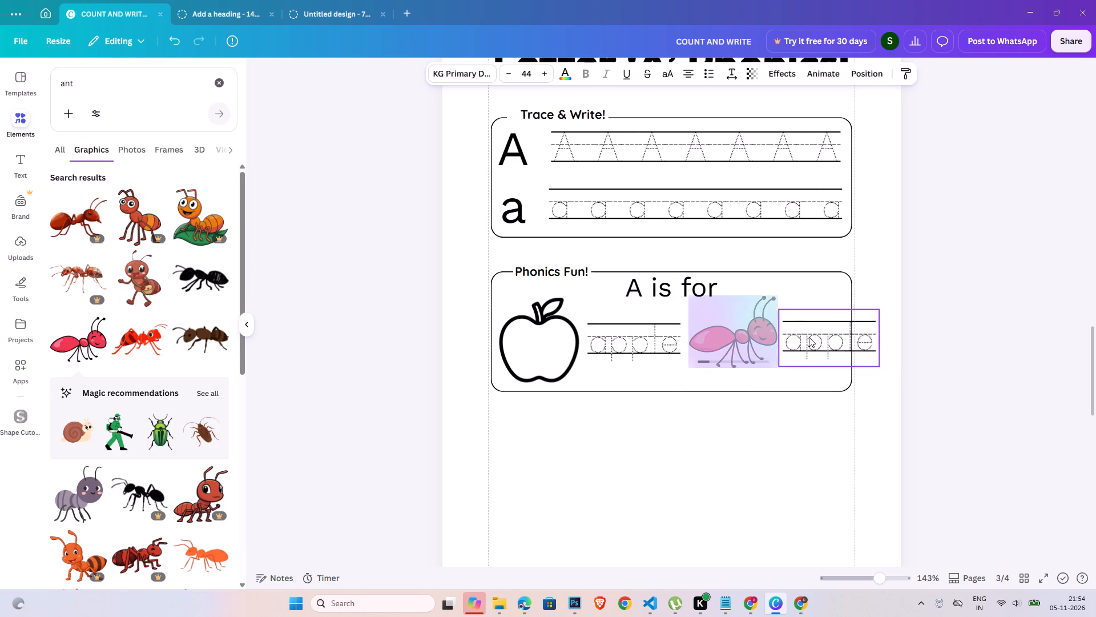
# Replace the copied word with "ant" and shift it left so the tracing lines sit inside the "Phonics Fun!" box.
pyautogui.doubleClick(809, 337)
pyautogui.press('a')
pyautogui.press('n')
pyautogui.press('t')
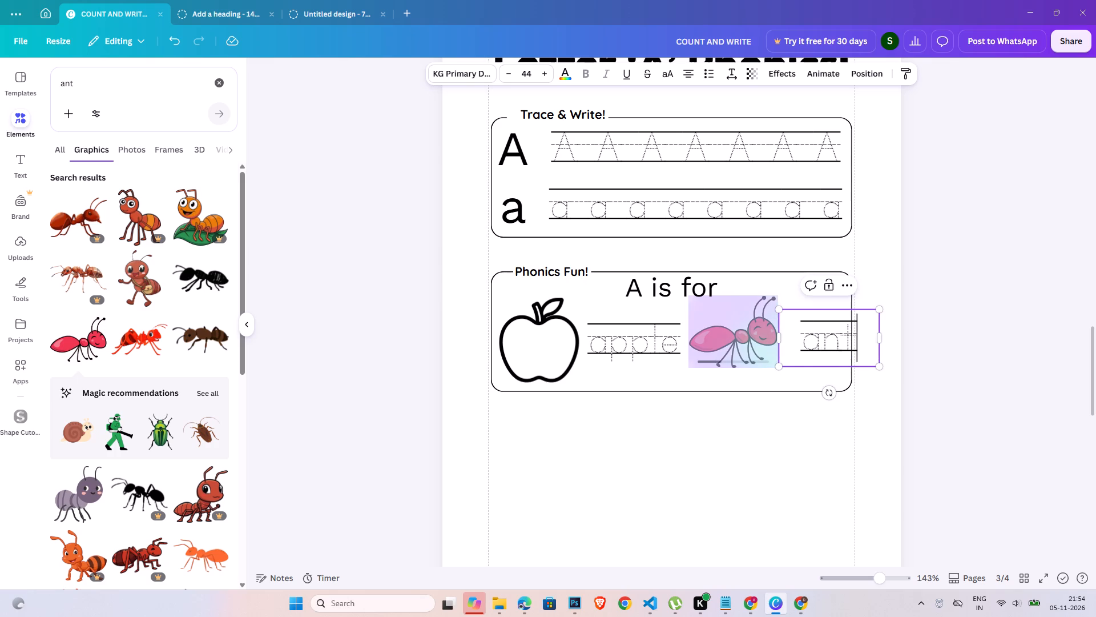
pyautogui.click(953, 343)
pyautogui.moveTo(838, 342); pyautogui.dragTo(821, 342)
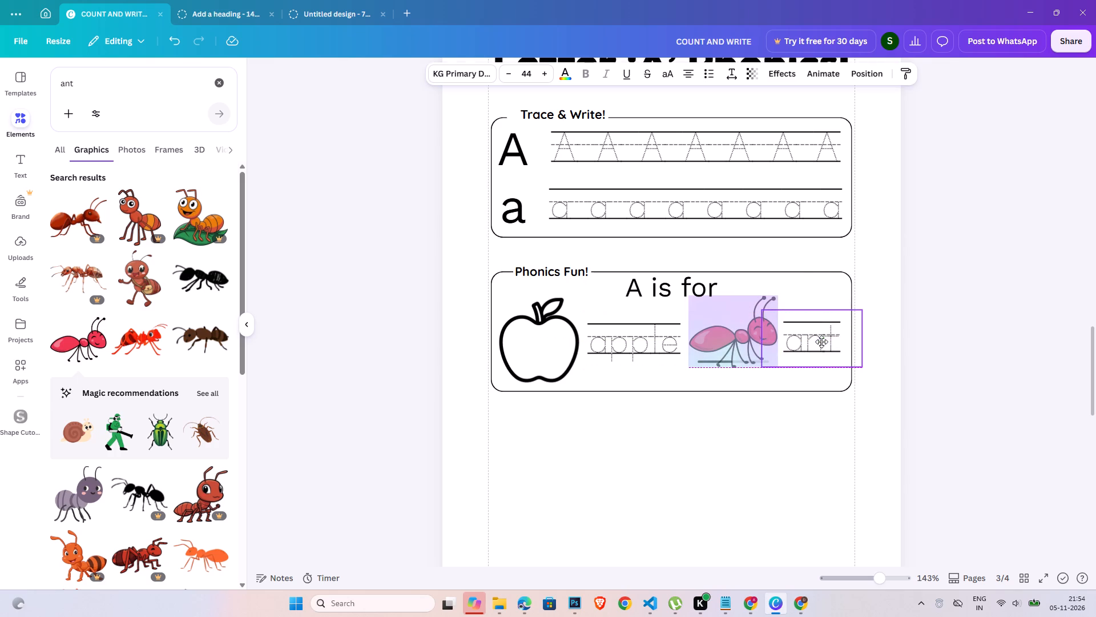
pyautogui.moveTo(821, 342); pyautogui.dragTo(824, 340)
pyautogui.click(967, 385)
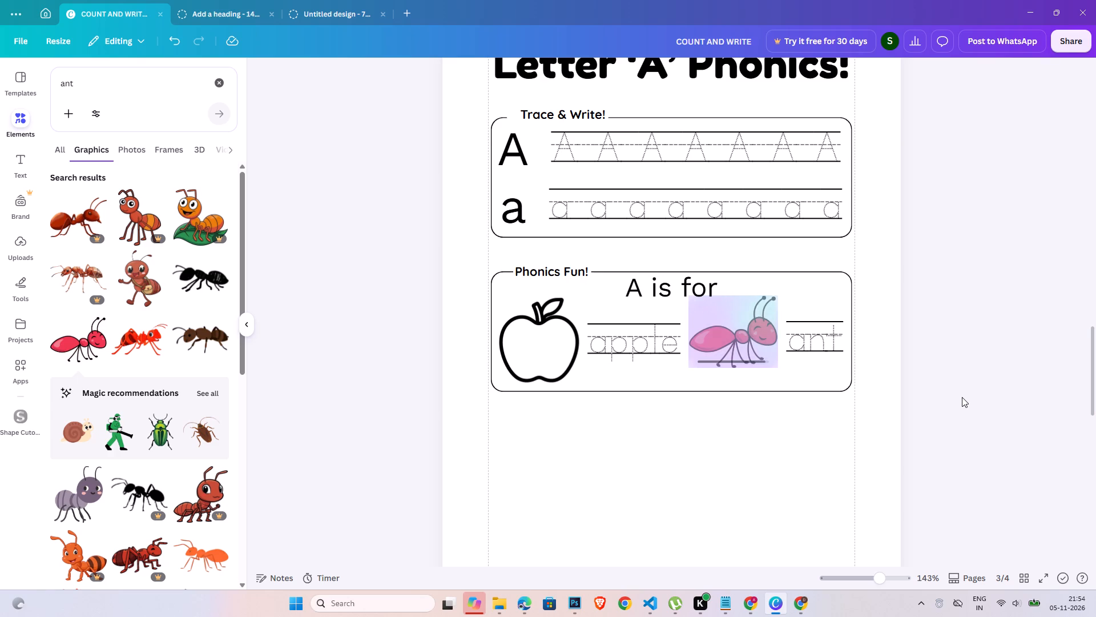
pyautogui.click(962, 397)
# Align the ant picture and the "ant" tracing word to each other's vertical middle.
pyautogui.click(718, 331)
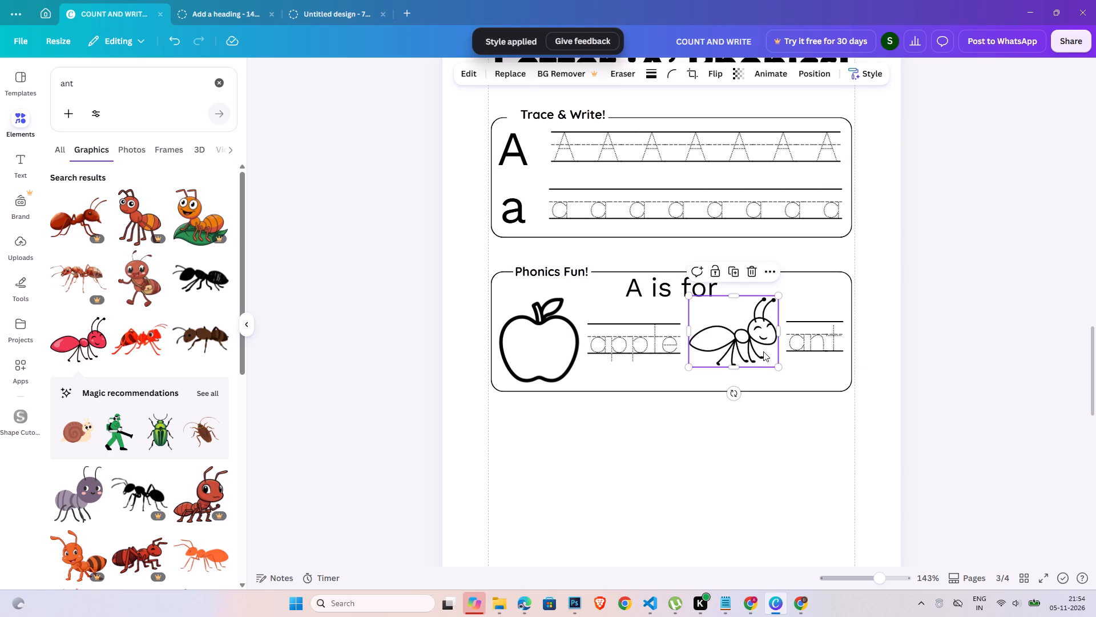
pyautogui.keyDown('shift'); pyautogui.click(825, 346); pyautogui.keyUp('shift')
pyautogui.click(874, 62)
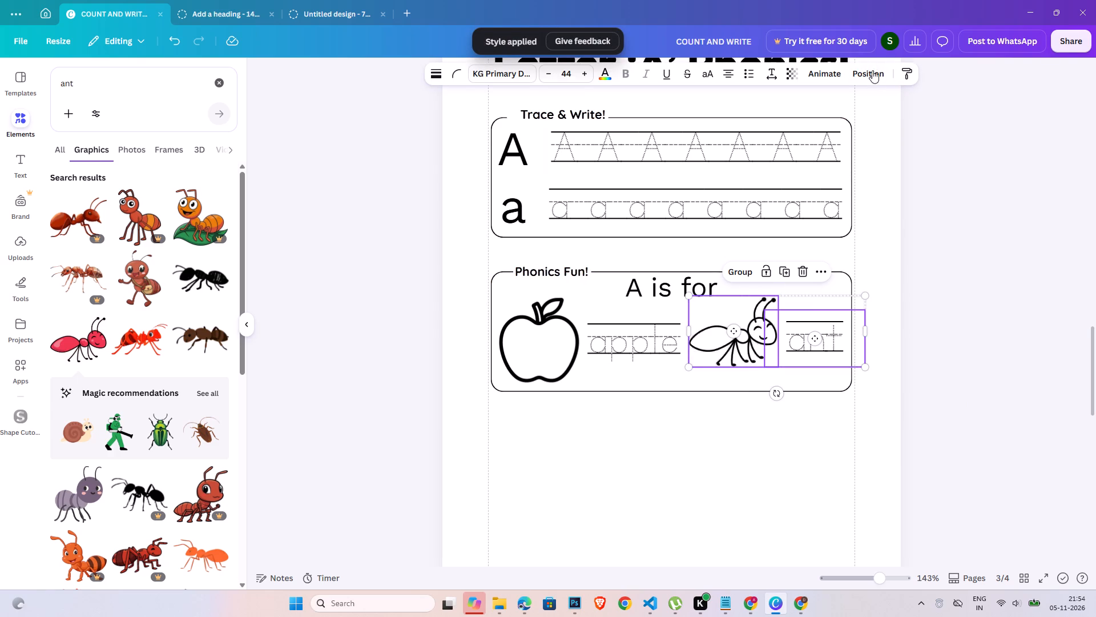
pyautogui.click(873, 79)
pyautogui.click(112, 242)
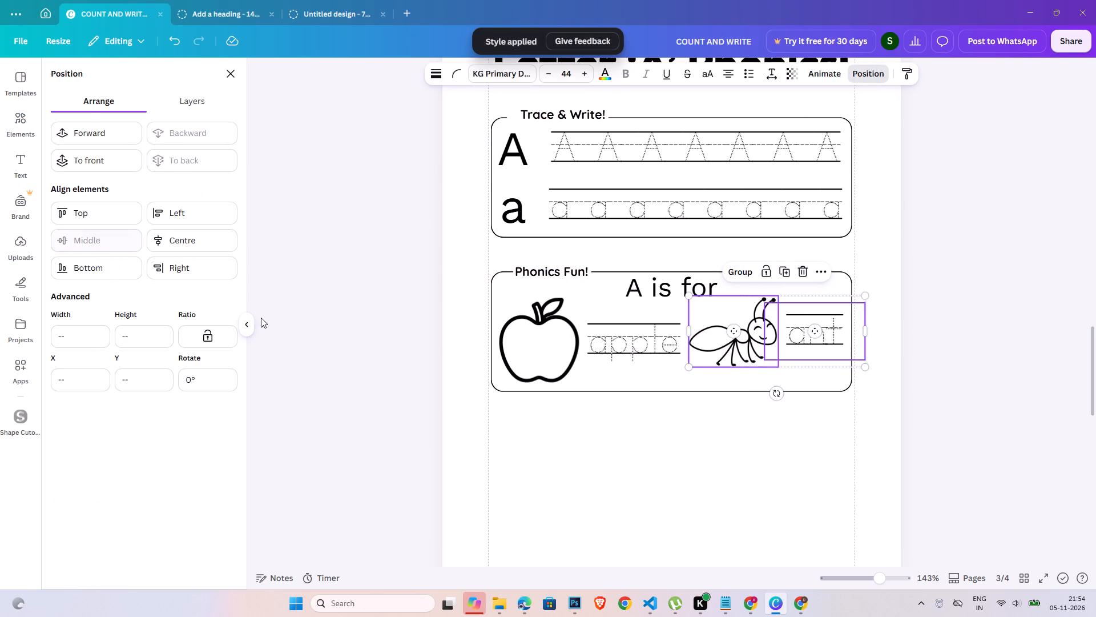
pyautogui.doubleClick(1020, 472)
pyautogui.click(929, 391)
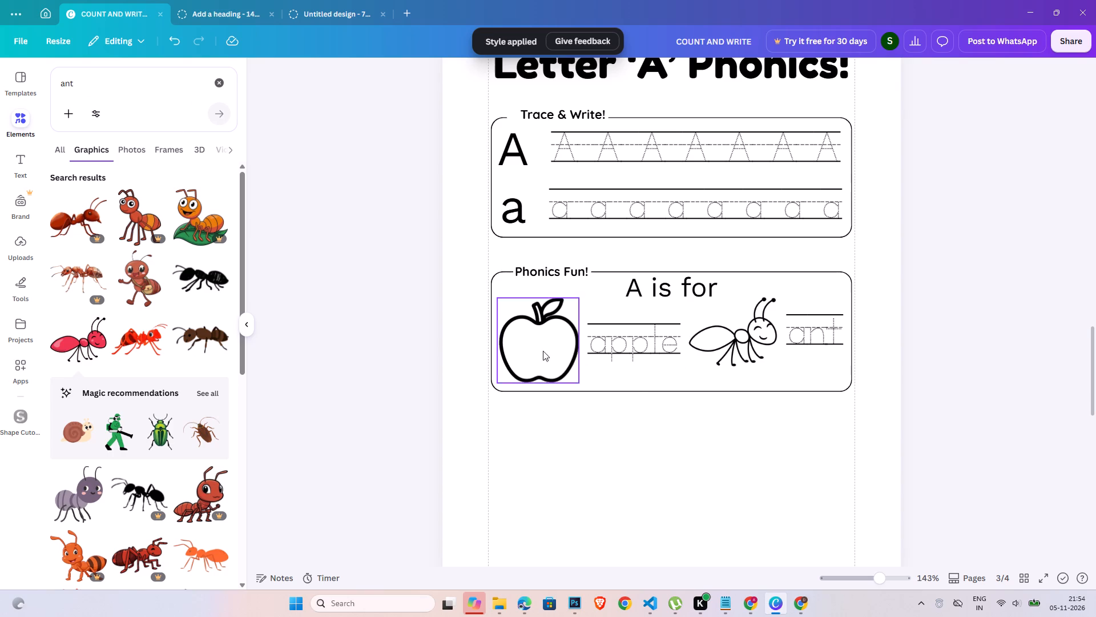
# Align the "apple" and "ant" tracing words to each other's vertical middle.
pyautogui.click(624, 317)
pyautogui.keyDown('shift'); pyautogui.click(809, 341); pyautogui.keyUp('shift')
pyautogui.click(877, 68)
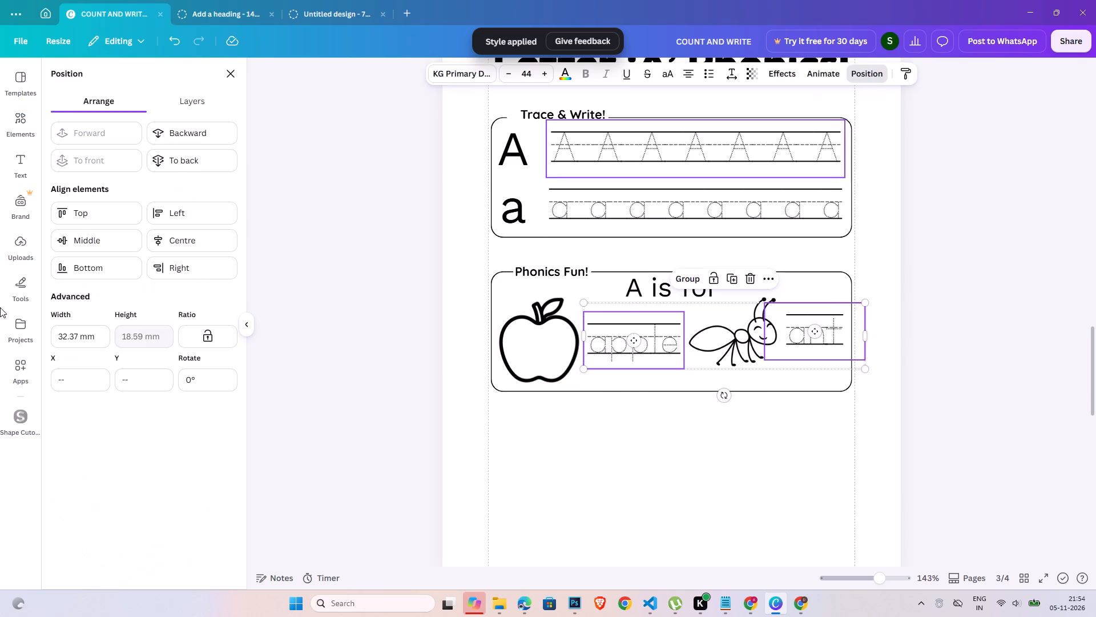
pyautogui.click(105, 237)
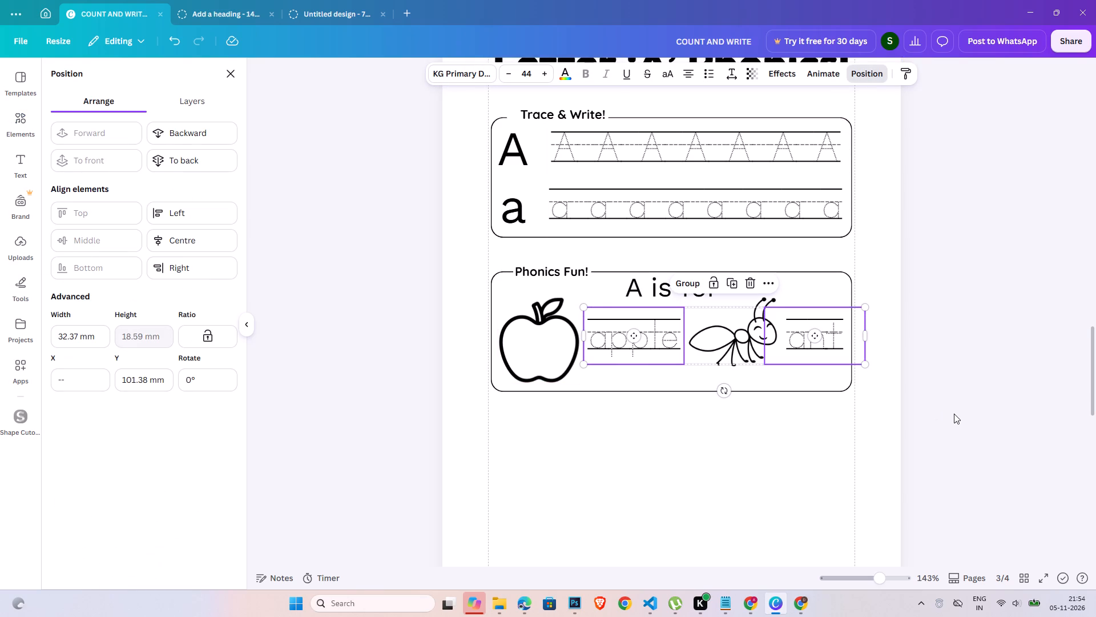
# Align the apple picture and the "apple" tracing word to each other's vertical middle.
pyautogui.click(524, 334)
pyautogui.keyDown('shift'); pyautogui.click(627, 338); pyautogui.keyUp('shift')
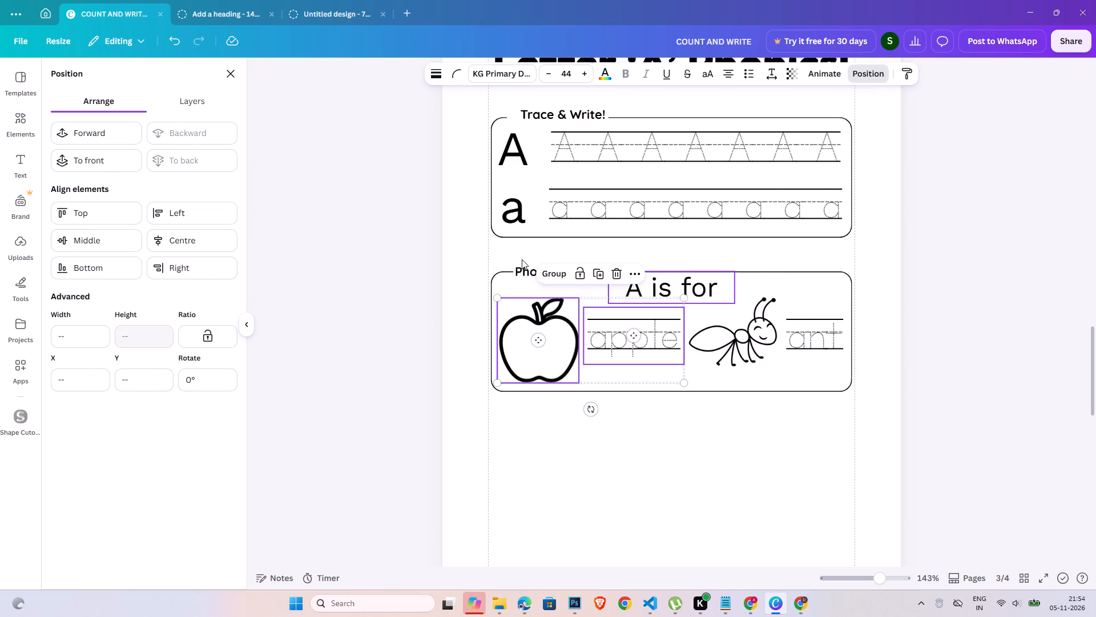
pyautogui.click(115, 240)
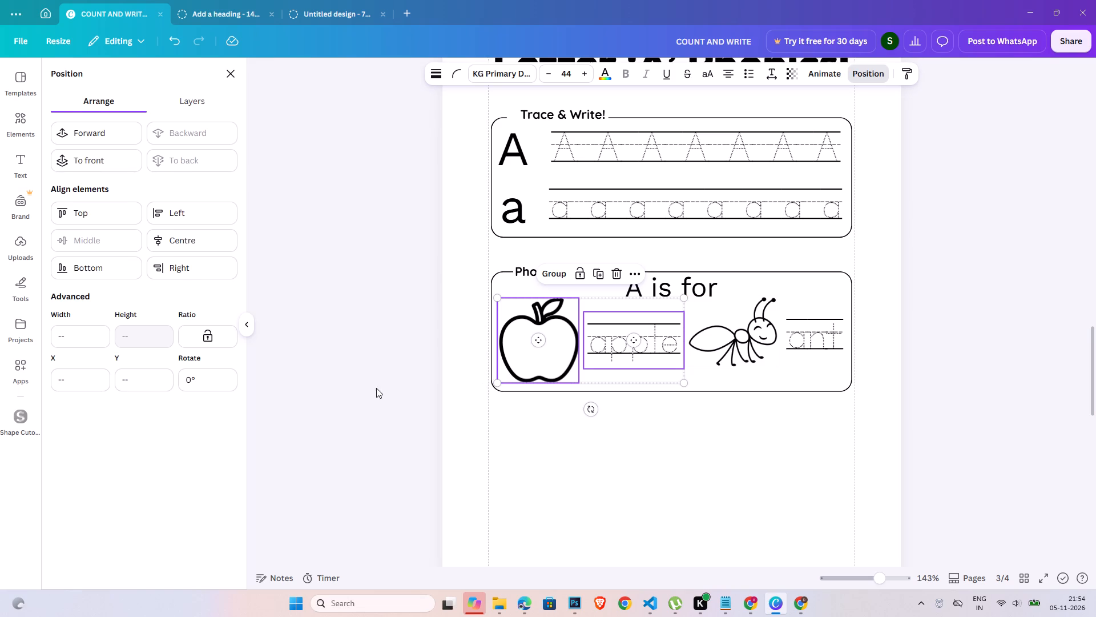
pyautogui.click(376, 388)
pyautogui.click(362, 385)
# Align the apple and ant pictures to each other's vertical middle.
pyautogui.click(507, 366)
pyautogui.keyDown('shift'); pyautogui.click(697, 348); pyautogui.keyUp('shift')
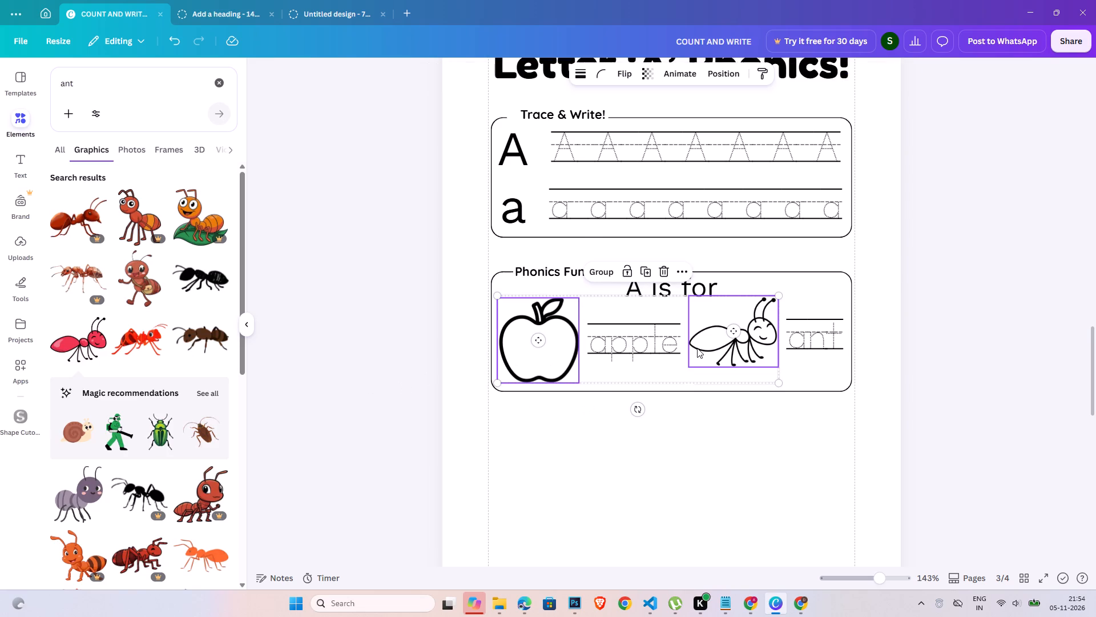
pyautogui.click(742, 72)
pyautogui.click(94, 249)
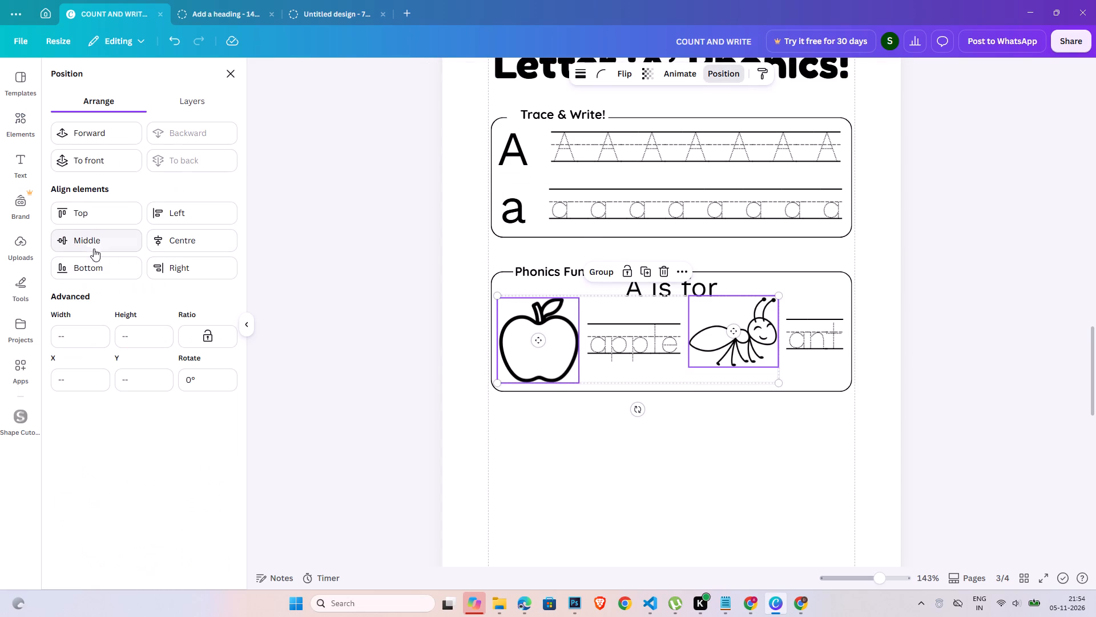
pyautogui.doubleClick(933, 419)
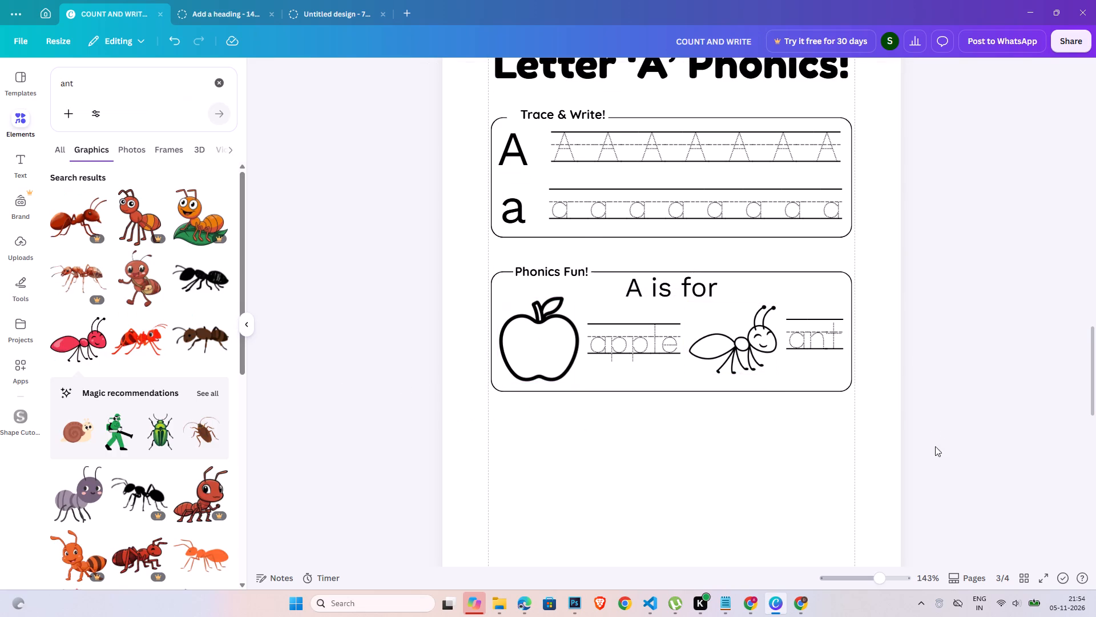
# Duplicate the "Phonics Fun!" box with its title and place the copy directly below, lined up with the original's side edges.
pyautogui.scroll(-3, 930, 456)
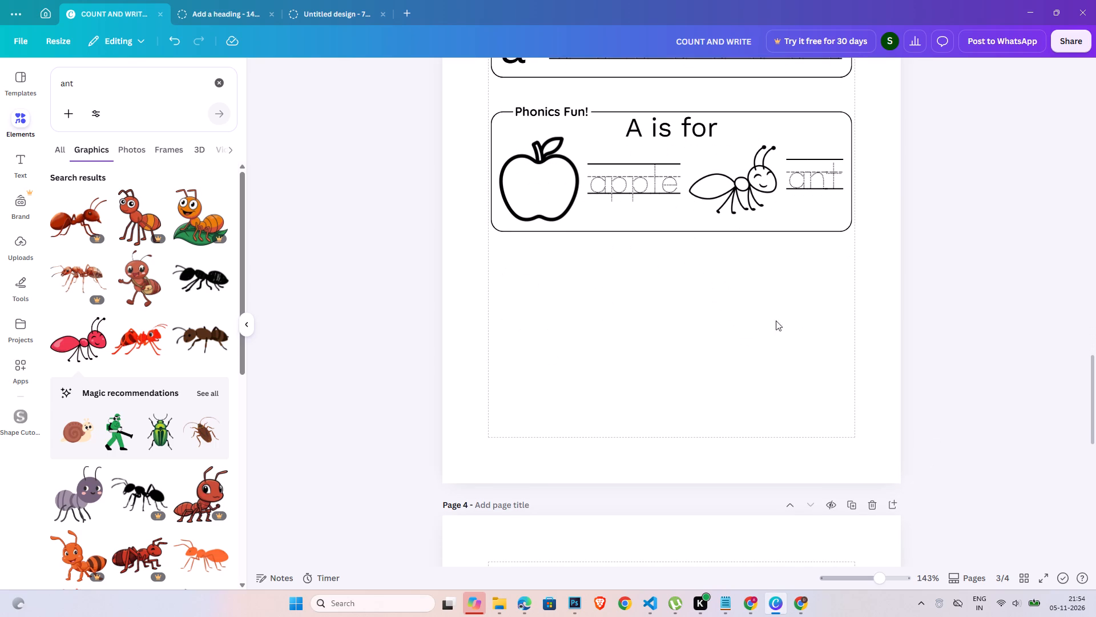
pyautogui.click(529, 99)
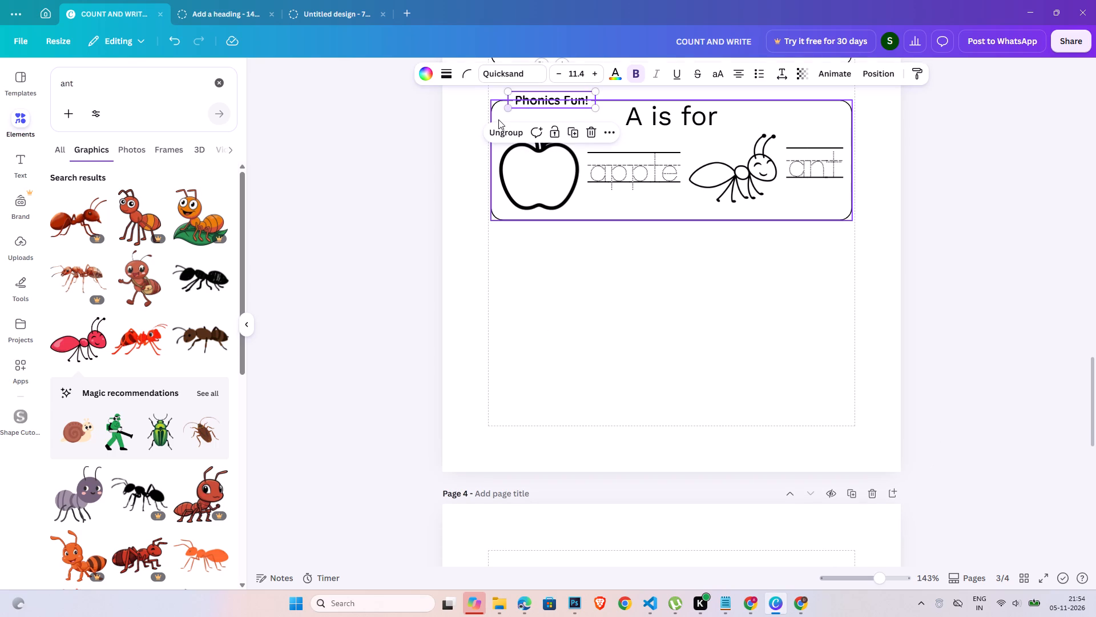
pyautogui.keyDown('shift'); pyautogui.click(498, 119); pyautogui.keyUp('shift')
pyautogui.hotkey('ctrl', 'c')
pyautogui.hotkey('ctrl', 'v')
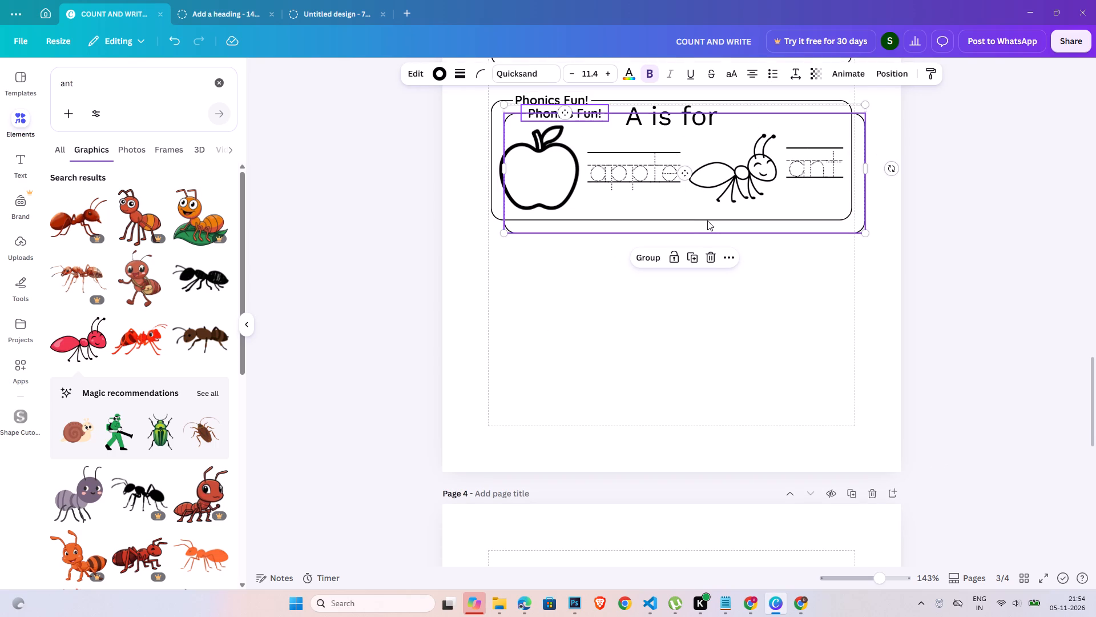
pyautogui.moveTo(705, 213); pyautogui.dragTo(699, 368)
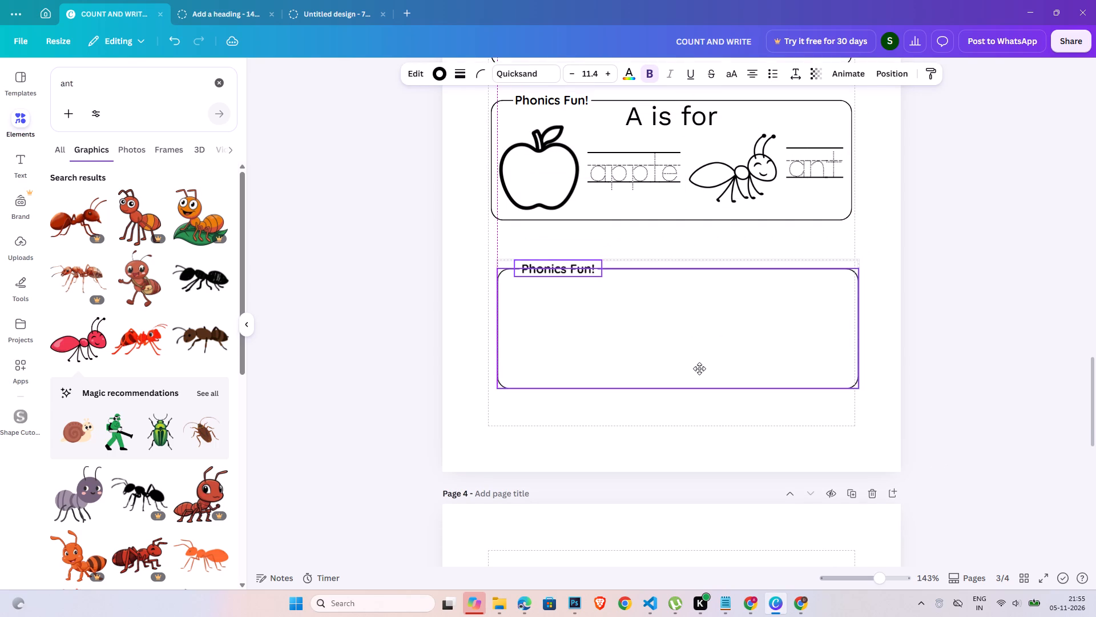
pyautogui.moveTo(699, 368); pyautogui.dragTo(699, 348)
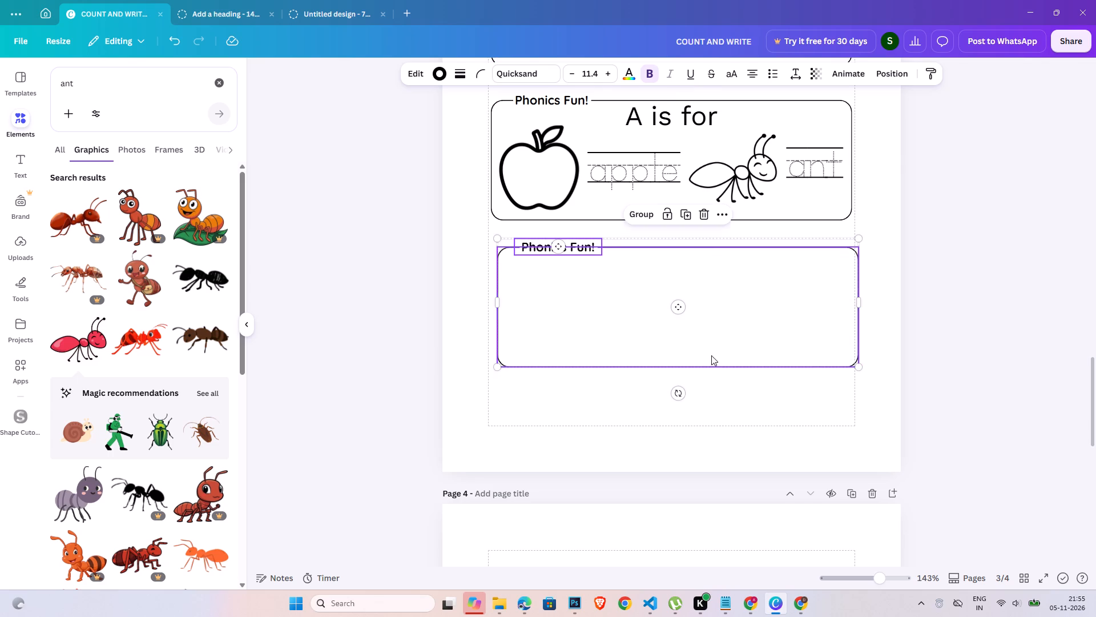
pyautogui.moveTo(812, 339); pyautogui.dragTo(807, 340)
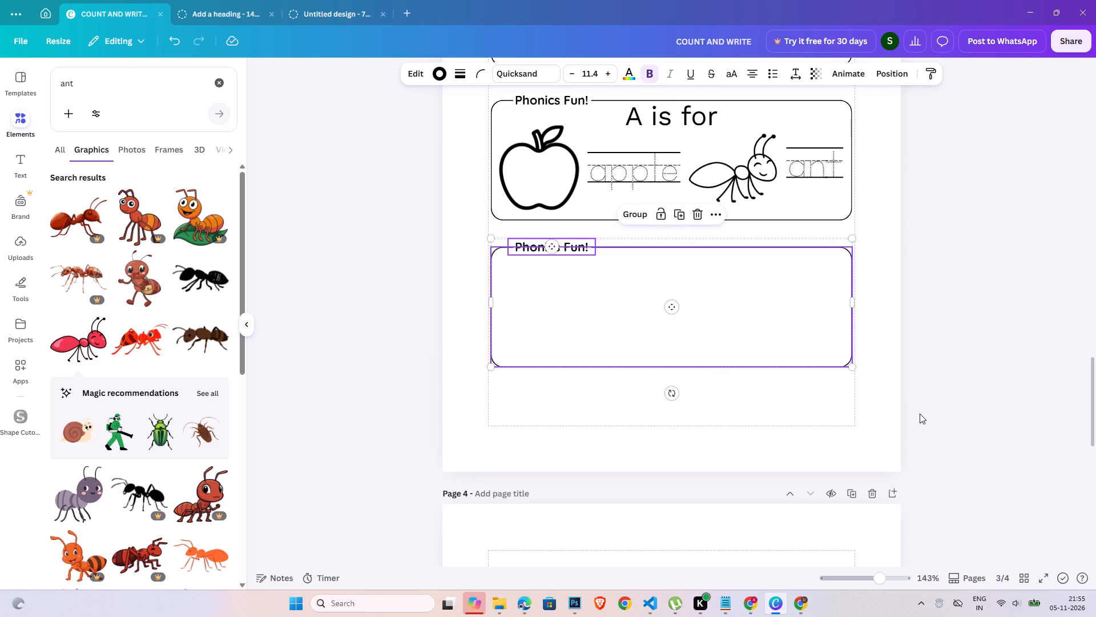
pyautogui.click(922, 414)
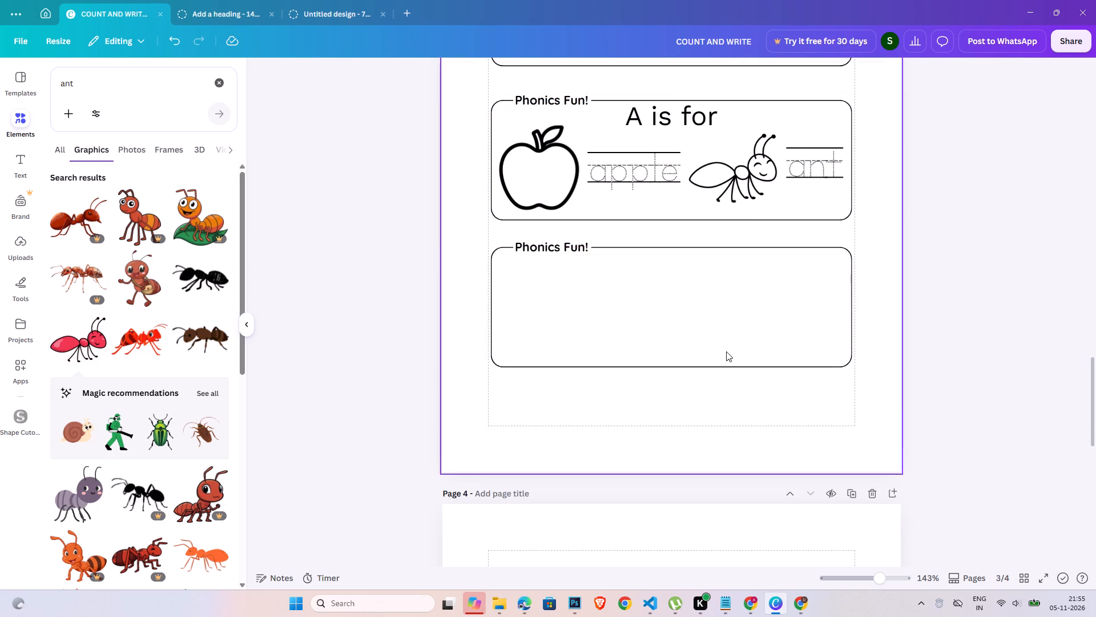
# Change the copied box's title to "Find & Circle!".
pyautogui.doubleClick(546, 250)
pyautogui.write('Find A')
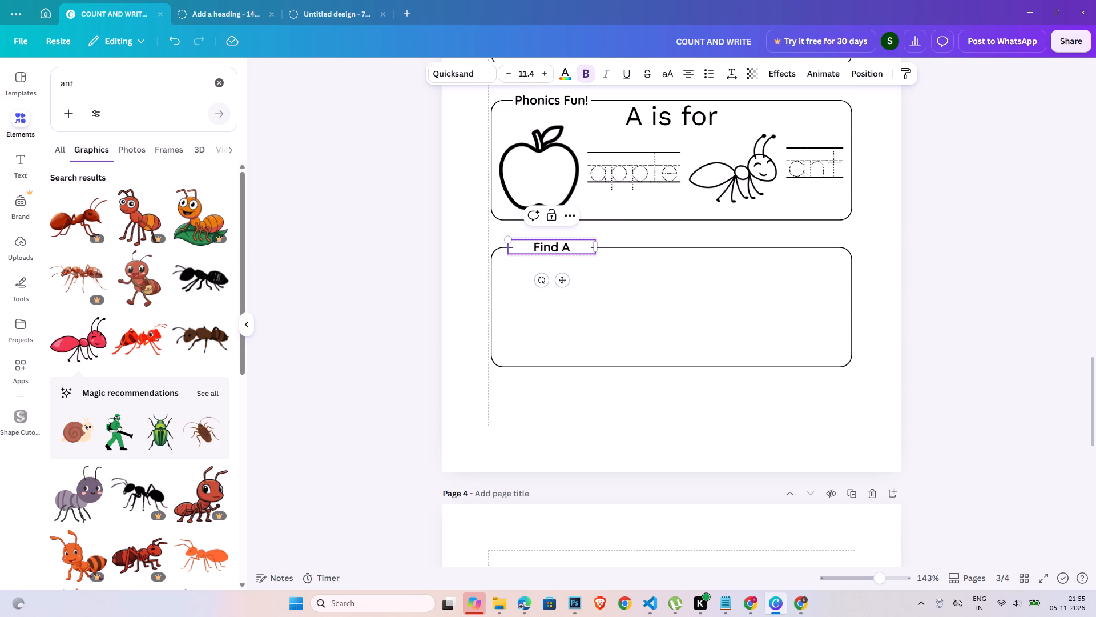
pyautogui.press('BackSpace')
pyautogui.write('& Circle')
pyautogui.hotkey('shift', '!')
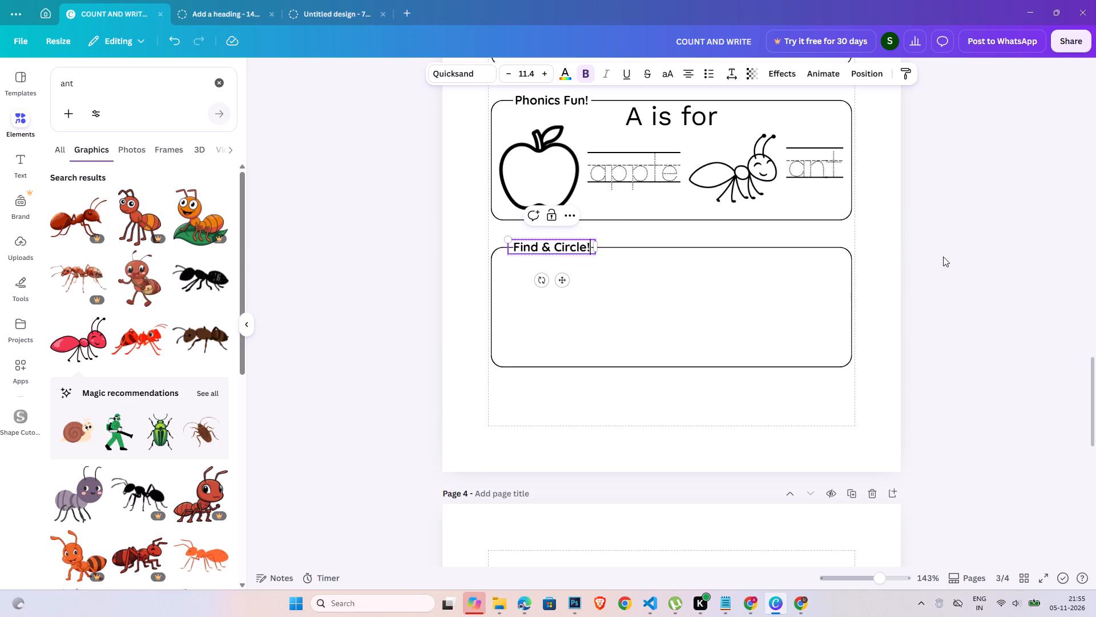
pyautogui.click(943, 257)
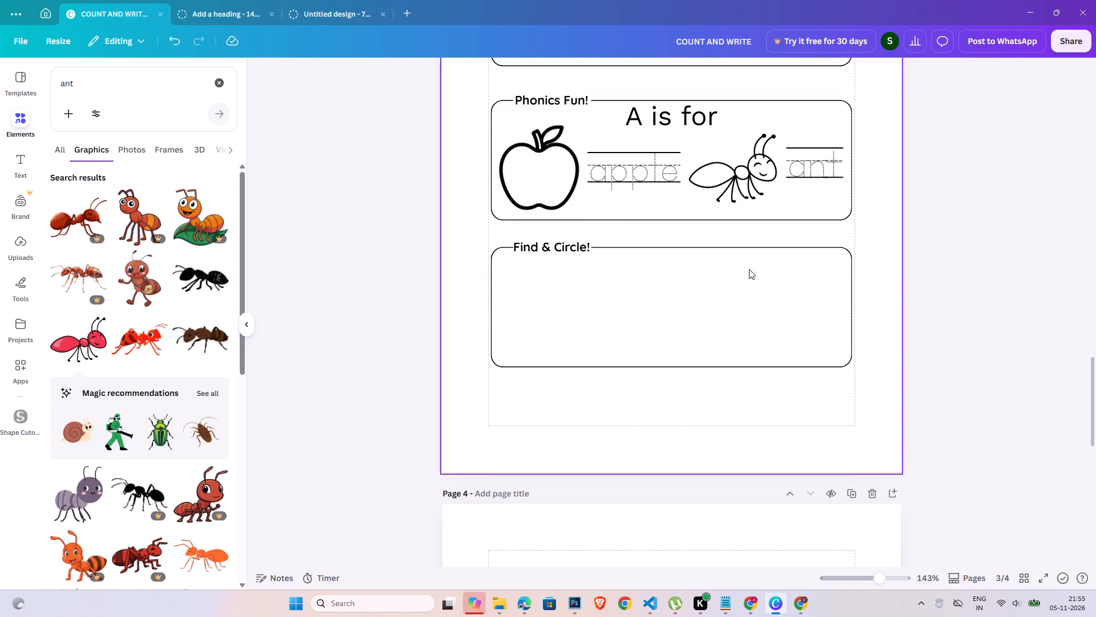
# Widen the "Find & Circle!" title's text box to leave clear gaps between the title and the box outline.
pyautogui.click(561, 247)
pyautogui.moveTo(597, 246); pyautogui.dragTo(600, 245)
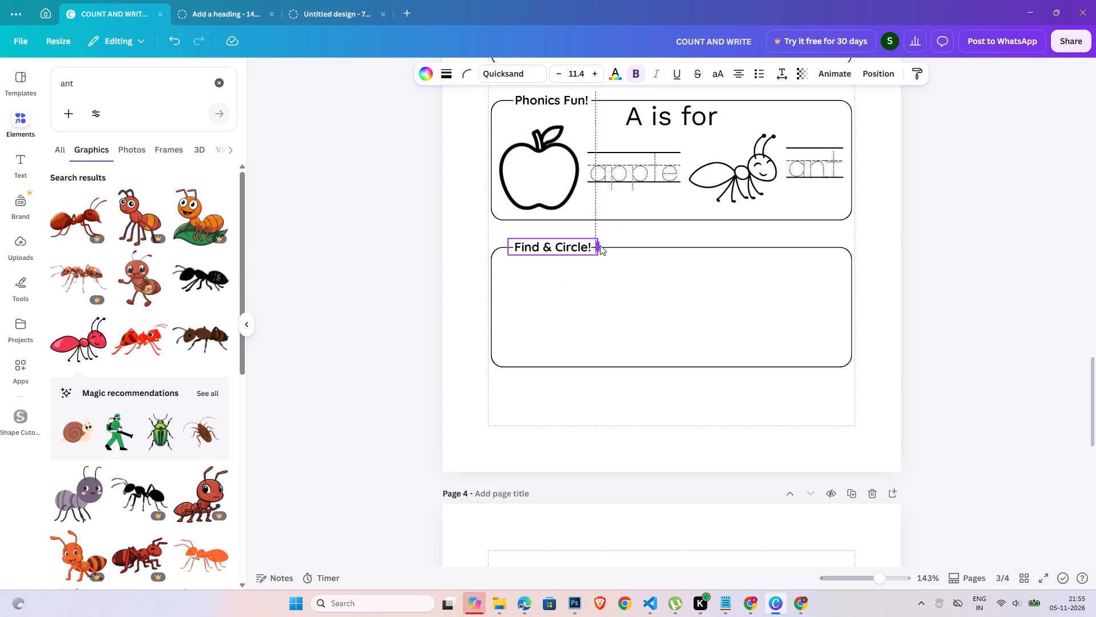
pyautogui.moveTo(600, 245); pyautogui.dragTo(606, 245)
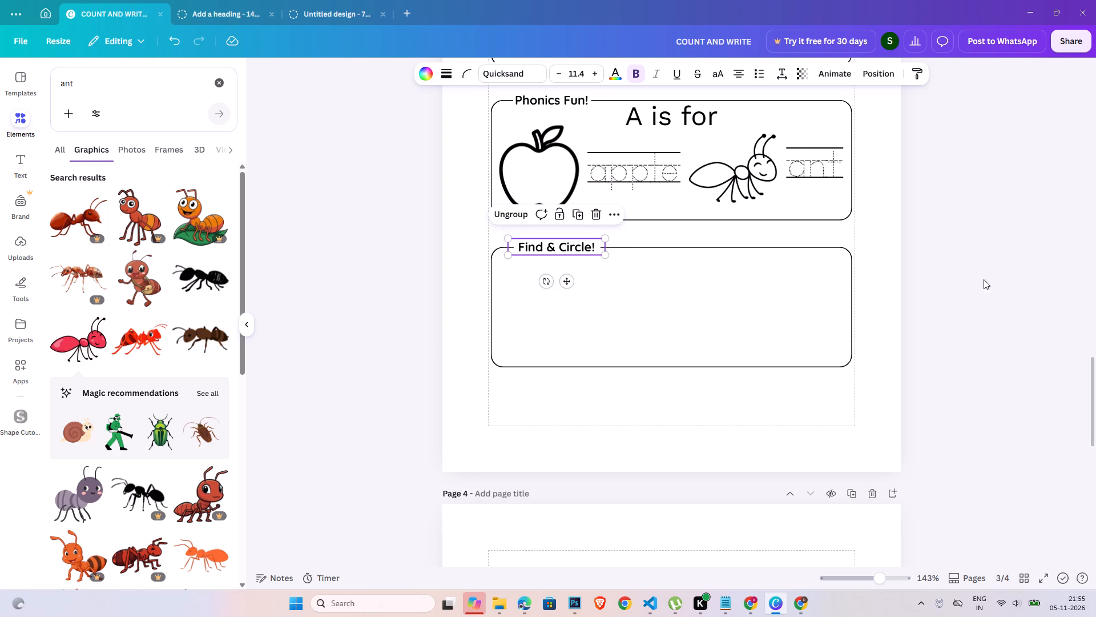
pyautogui.click(989, 283)
# Add a body text element and place it just below the title inside the "Find & Circle!" box.
pyautogui.scroll(4, 953, 399)
pyautogui.scroll(-2, 954, 399)
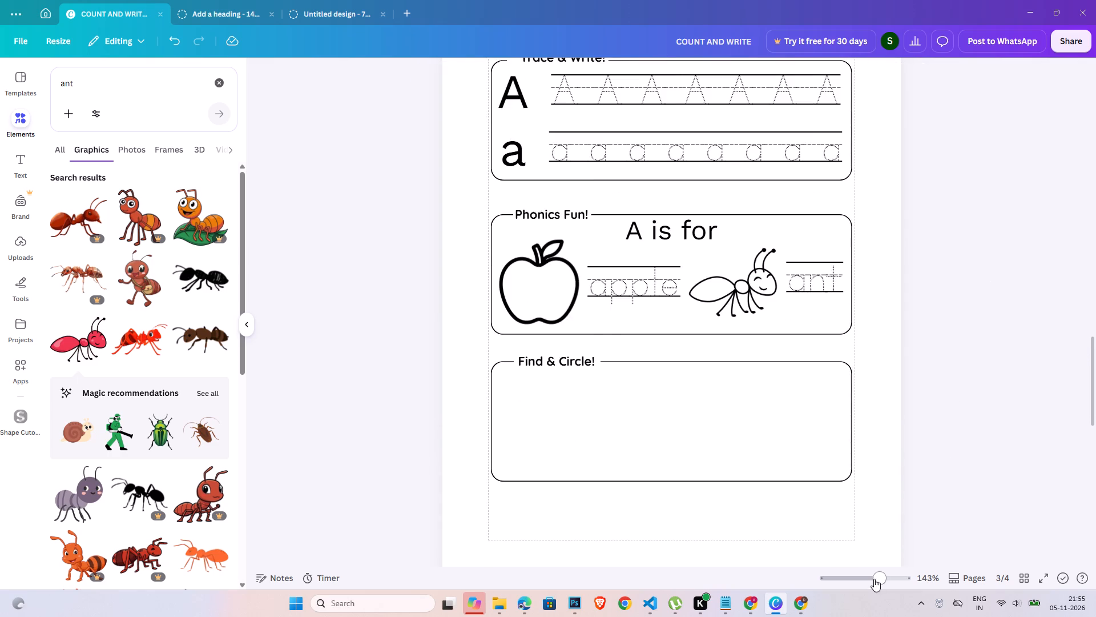
pyautogui.click(866, 584)
pyautogui.click(911, 446)
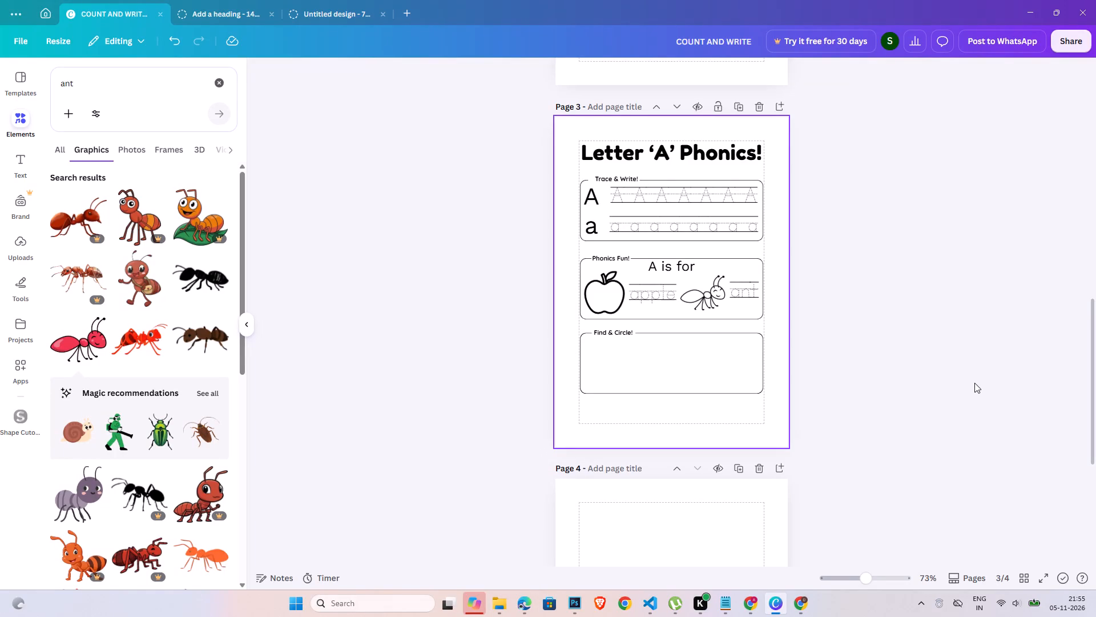
pyautogui.click(622, 175)
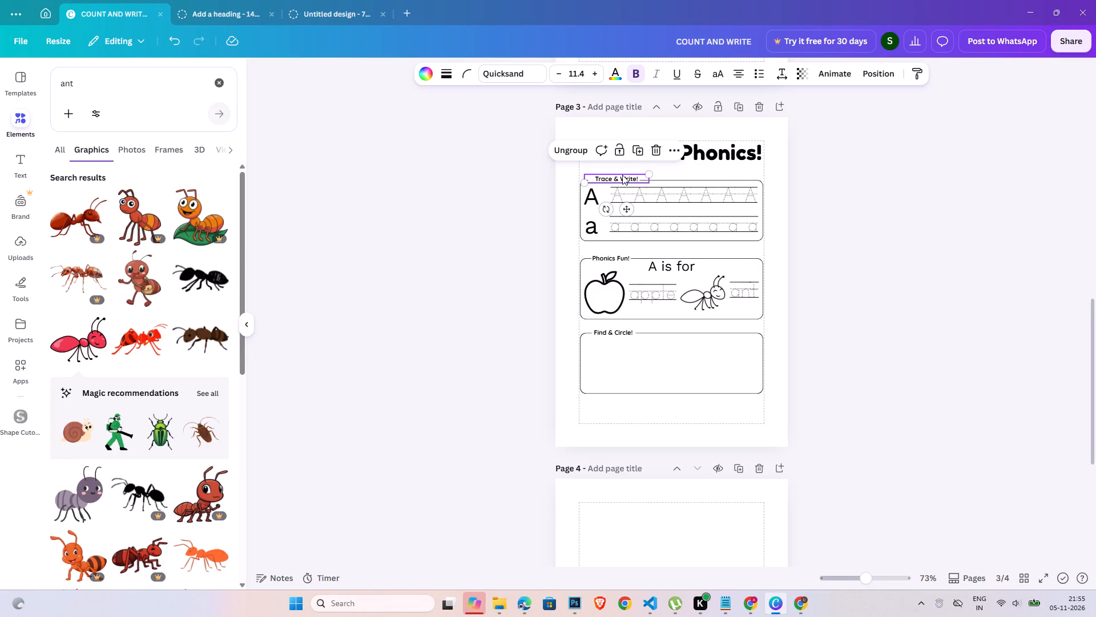
pyautogui.hotkey('ctrl', 'c')
pyautogui.click(11, 161)
pyautogui.click(148, 323)
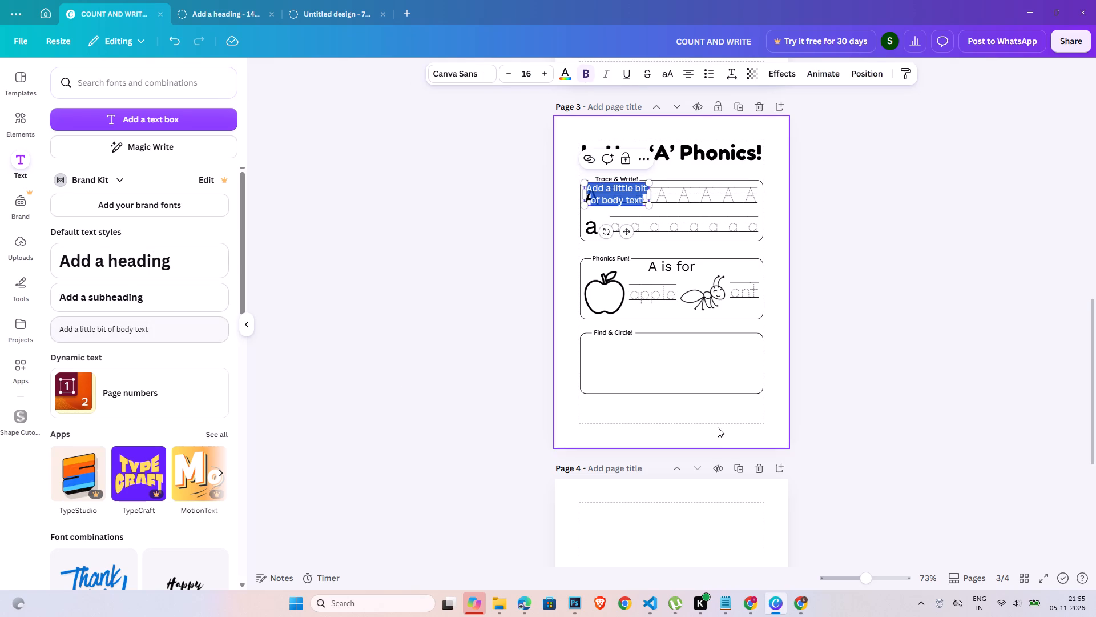
pyautogui.moveTo(627, 232); pyautogui.dragTo(642, 383)
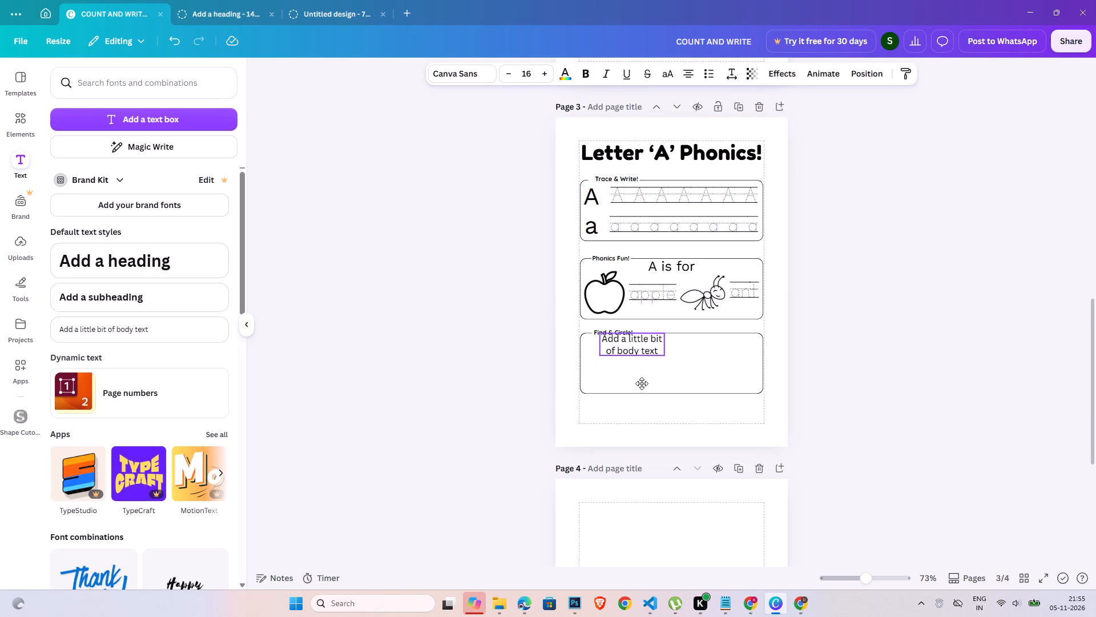
pyautogui.moveTo(642, 383); pyautogui.dragTo(628, 387)
# Replace the placeholder body text with "Find and cirlce the letters A and a!".
pyautogui.tripleClick(627, 347)
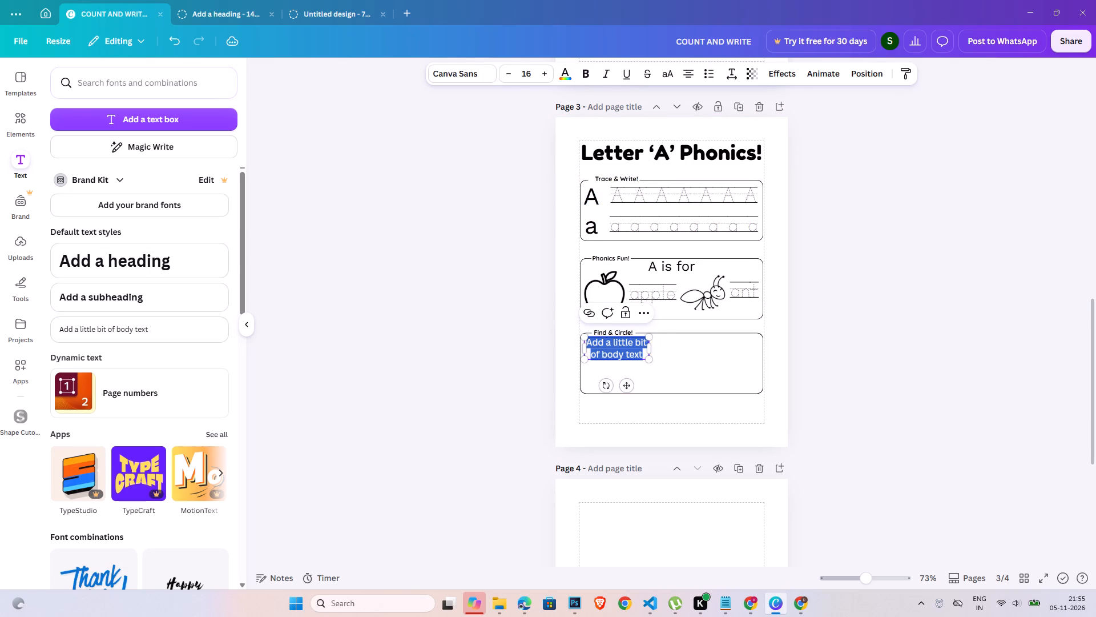
pyautogui.write('Find and cirlc')
pyautogui.press('space')
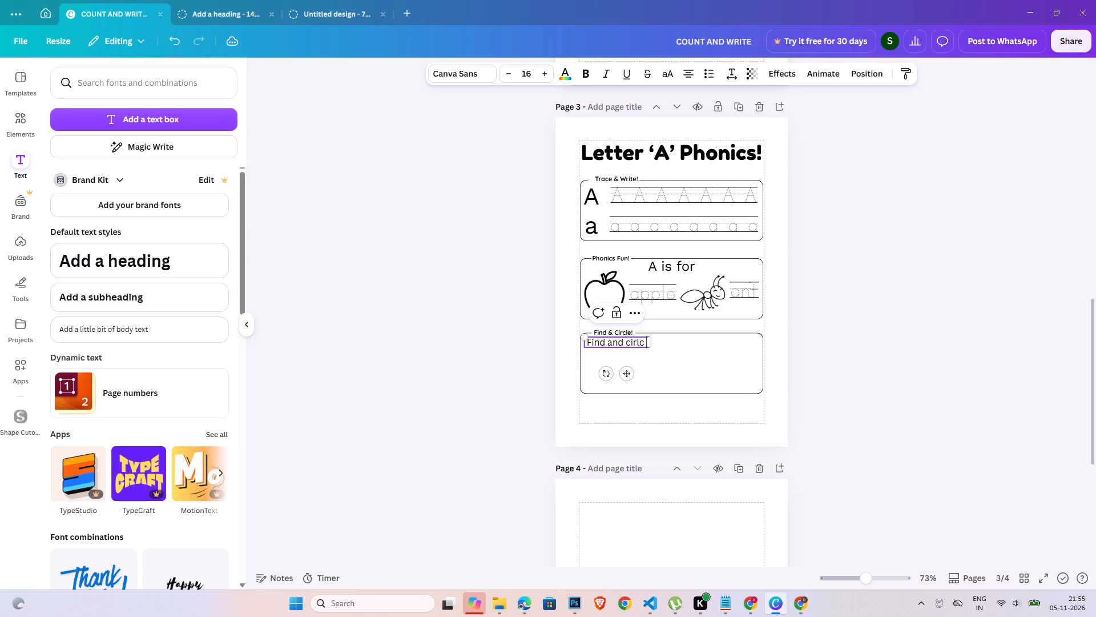
pyautogui.press('BackSpace')
pyautogui.write('e t')
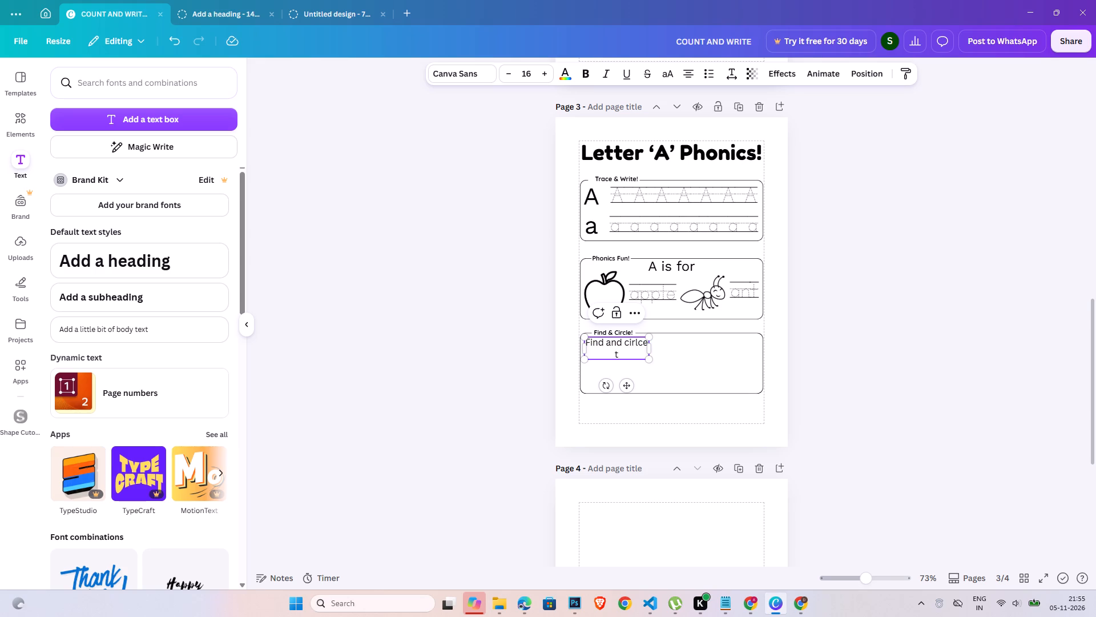
pyautogui.write('he letters')
pyautogui.press('space')
pyautogui.write('A')
pyautogui.press('space')
pyautogui.write('and a')
pyautogui.hotkey('shift', '!')
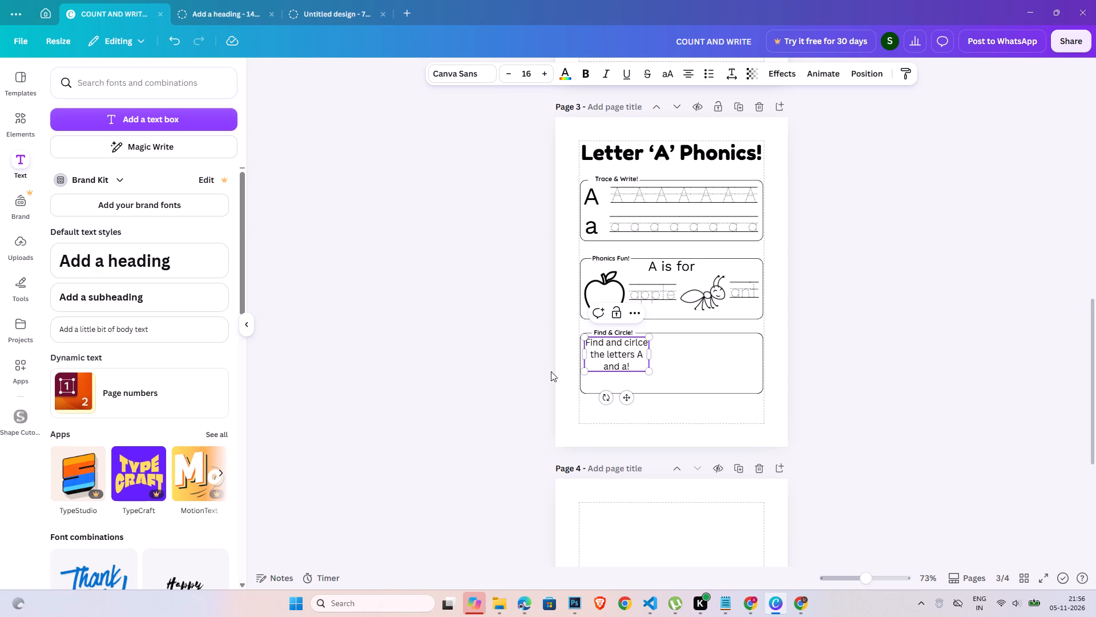
# Widen the "Find and cirlce the letters A and a!" text to a single line and scale it down to about size 11.6.
pyautogui.moveTo(654, 351); pyautogui.dragTo(742, 350)
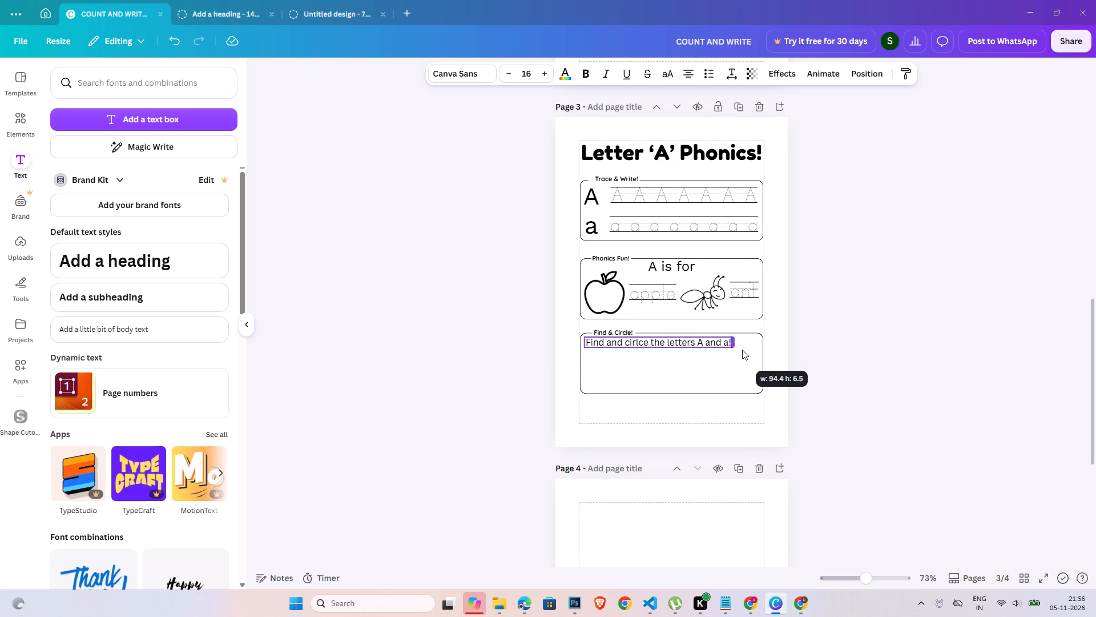
pyautogui.moveTo(742, 350); pyautogui.dragTo(761, 348)
pyautogui.moveTo(761, 348); pyautogui.dragTo(724, 340)
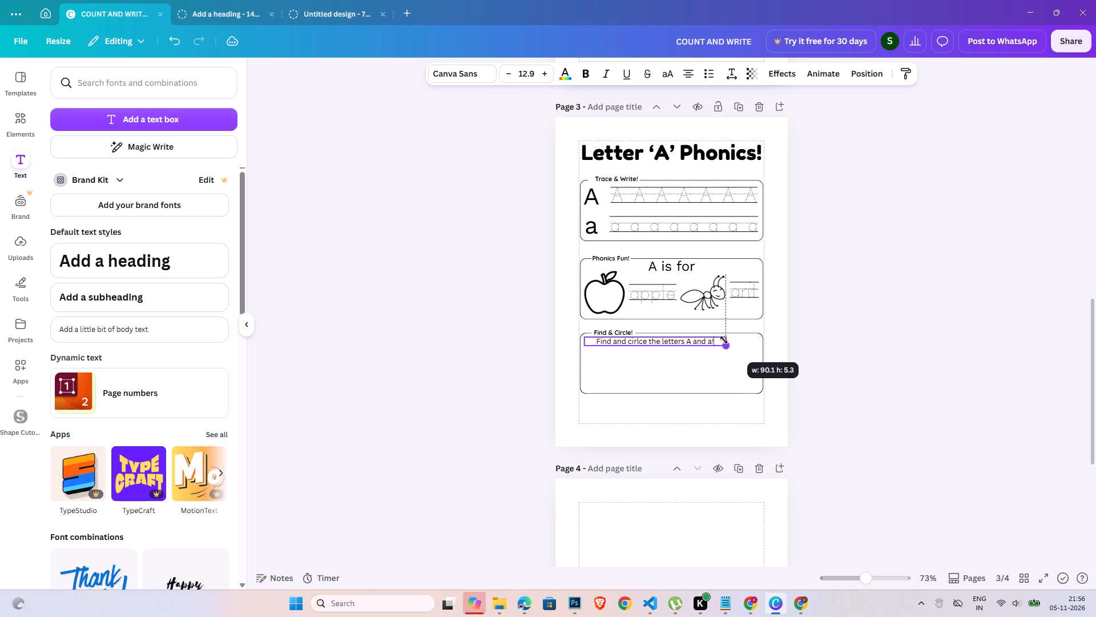
pyautogui.moveTo(724, 340); pyautogui.dragTo(714, 338)
# Move the instruction line just below the "Find & Circle!" title and centre it horizontally within the box.
pyautogui.moveTo(657, 370); pyautogui.dragTo(666, 367)
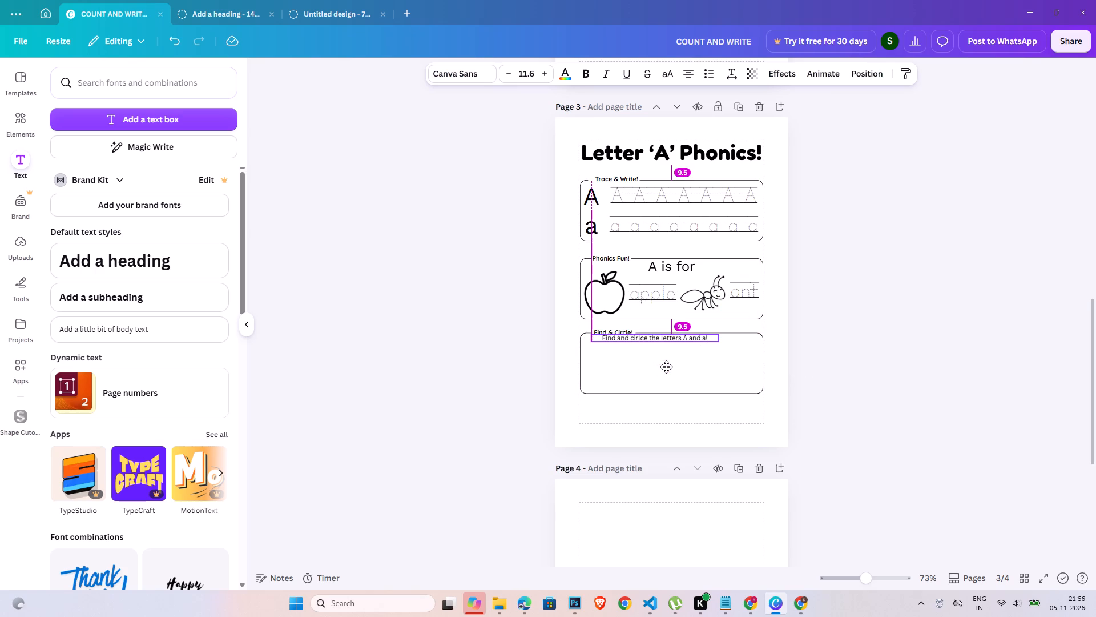
pyautogui.moveTo(666, 367); pyautogui.dragTo(682, 371)
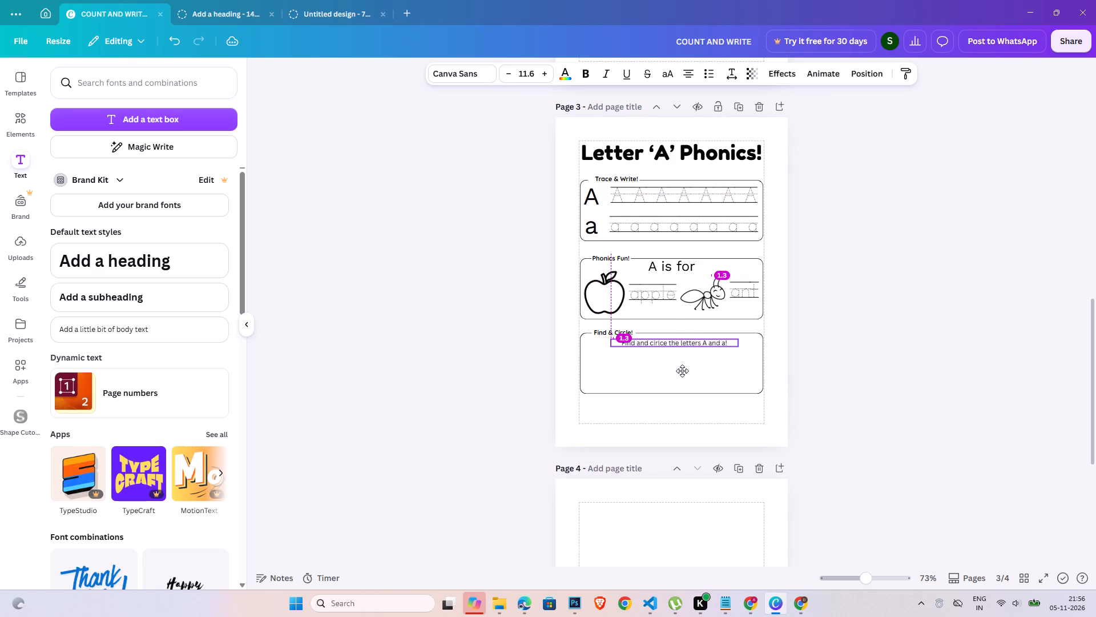
pyautogui.moveTo(682, 371); pyautogui.dragTo(685, 370)
pyautogui.click(753, 371)
pyautogui.keyDown('shift'); pyautogui.click(725, 342); pyautogui.keyUp('shift')
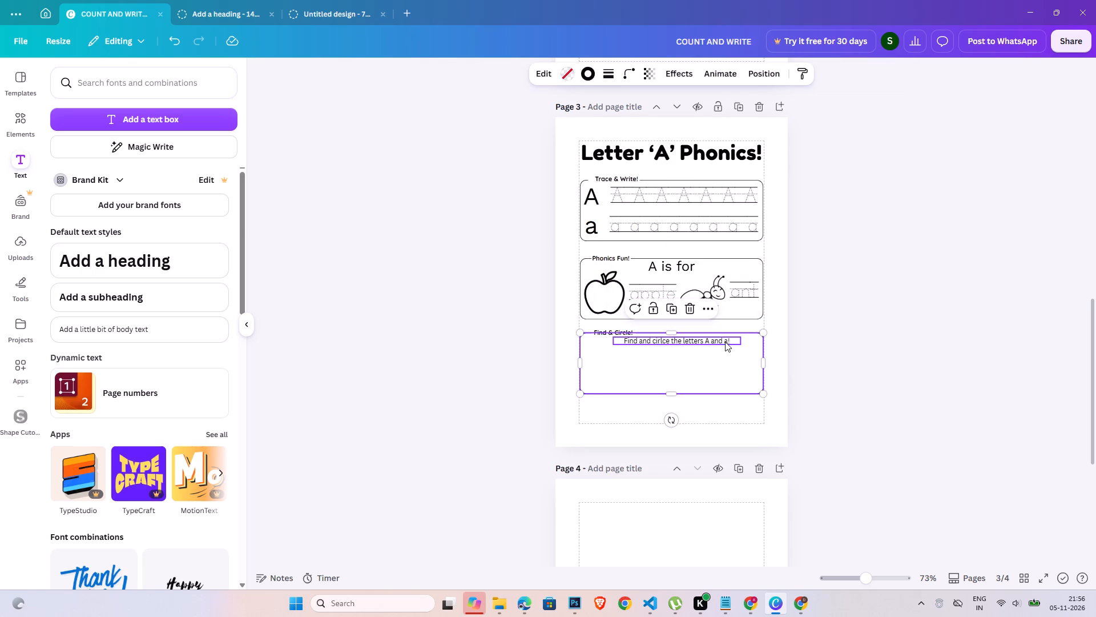
pyautogui.click(910, 75)
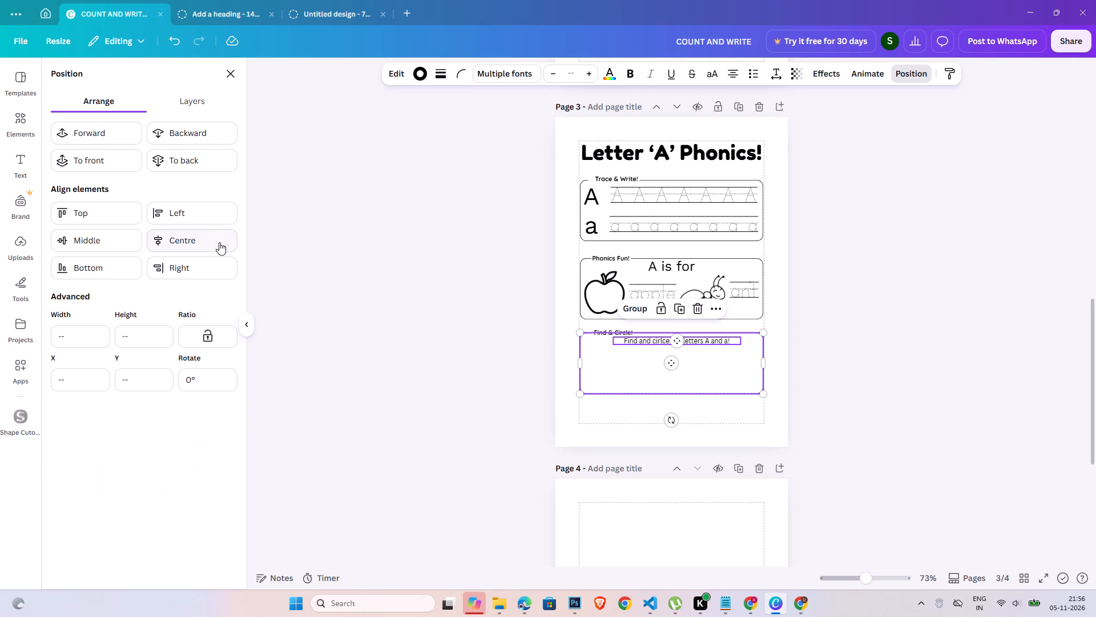
pyautogui.click(219, 242)
pyautogui.doubleClick(939, 311)
# Scale the instruction line down slightly more and centre it again within the "Find & Circle!" box.
pyautogui.click(707, 346)
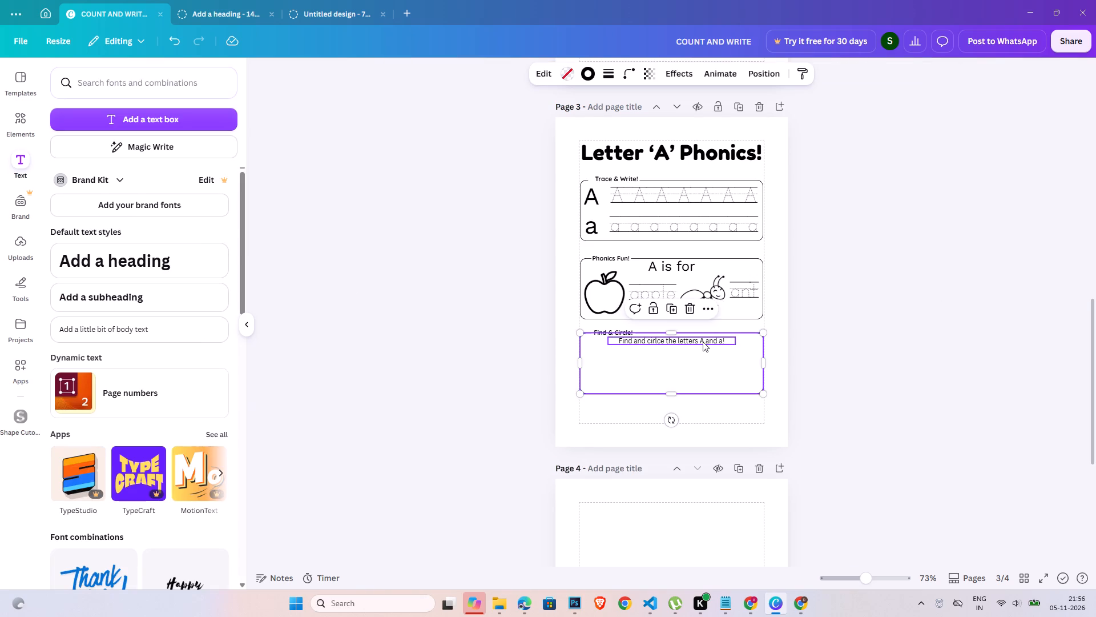
pyautogui.click(702, 341)
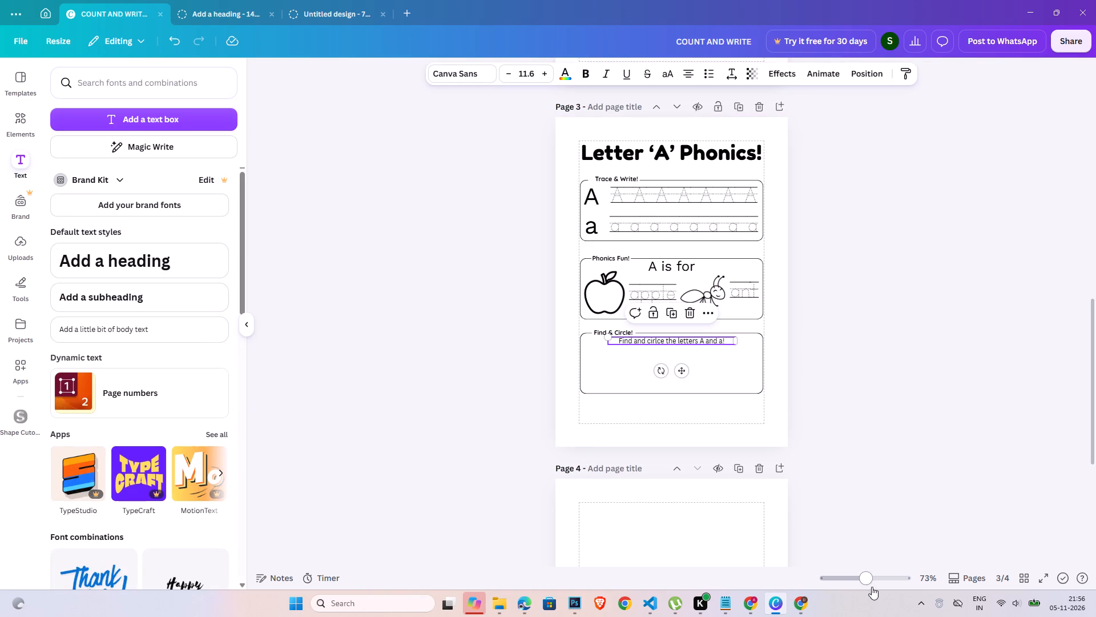
pyautogui.click(883, 583)
pyautogui.click(815, 395)
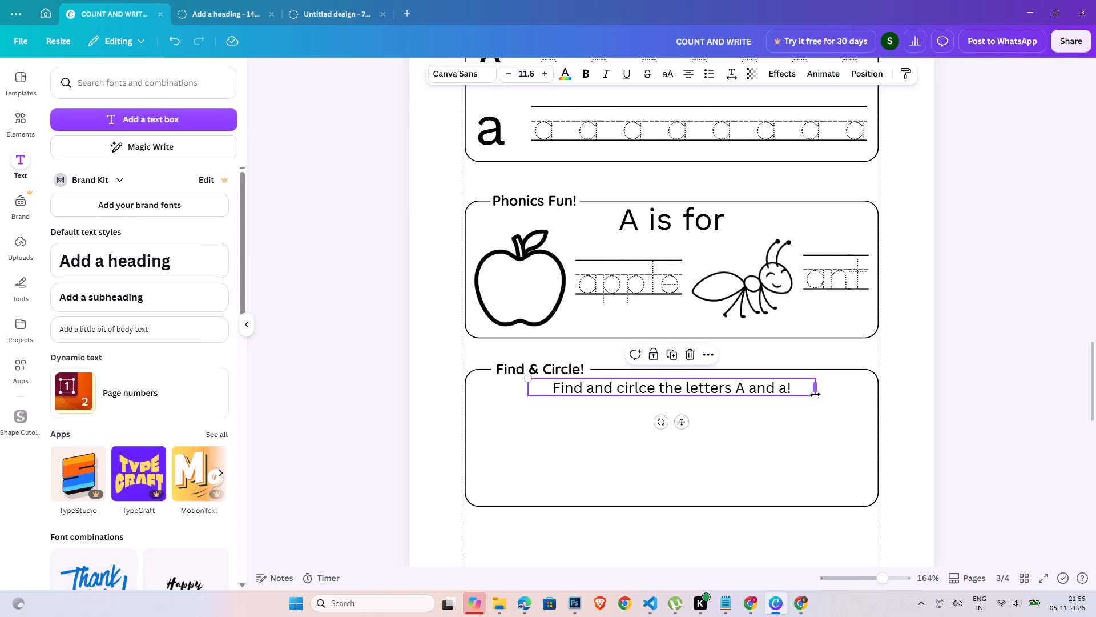
pyautogui.moveTo(816, 397); pyautogui.dragTo(771, 390)
pyautogui.click(842, 401)
pyautogui.keyDown('shift'); pyautogui.click(727, 386); pyautogui.keyUp('shift')
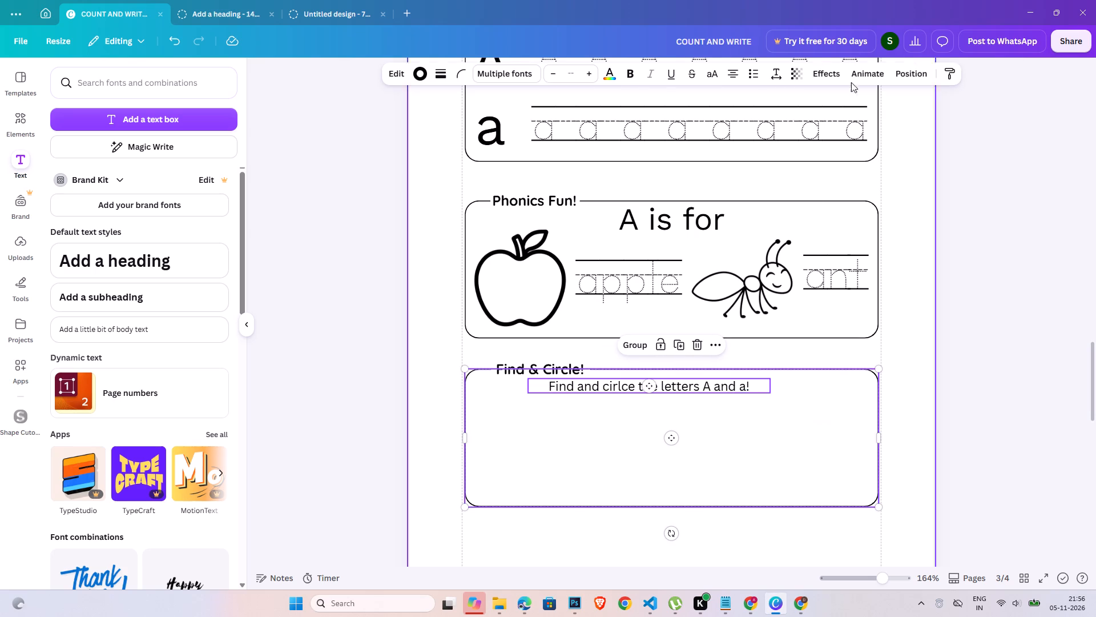
pyautogui.click(900, 74)
pyautogui.click(223, 235)
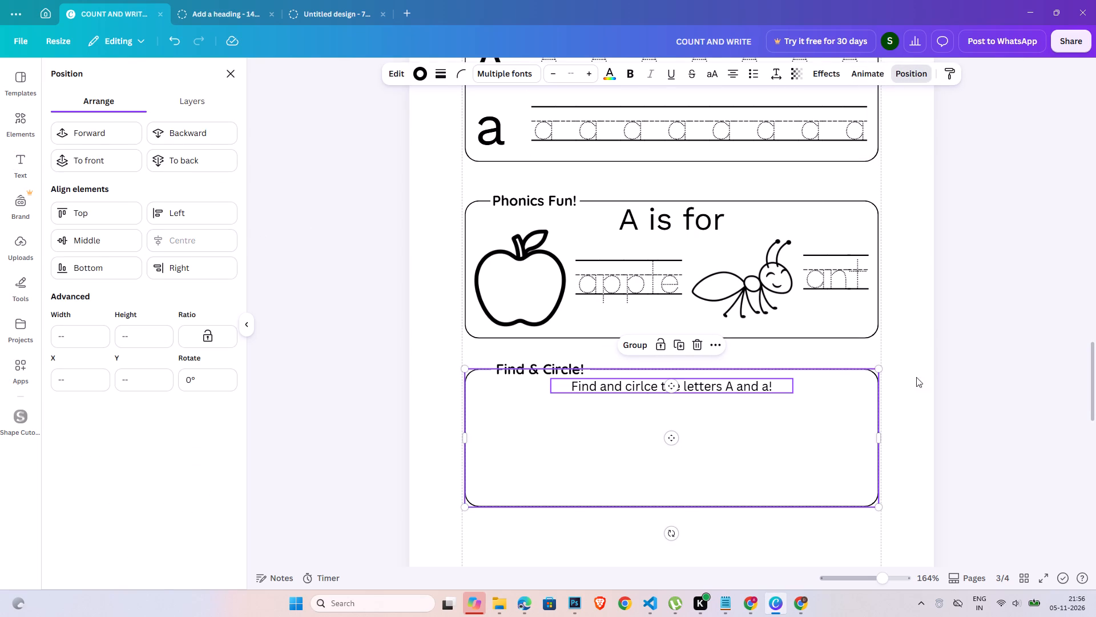
pyautogui.doubleClick(936, 375)
# Copy the large "A" and "a" from the "Trace & Write!" box into the "Find & Circle!" box, near its left edge.
pyautogui.click(872, 581)
pyautogui.click(925, 424)
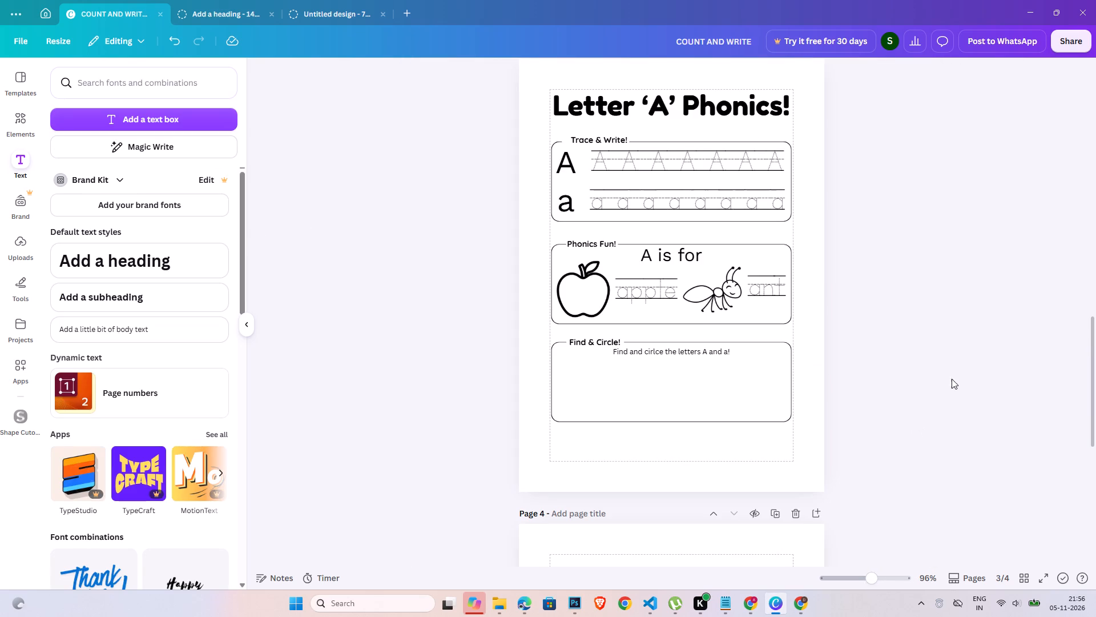
pyautogui.click(932, 351)
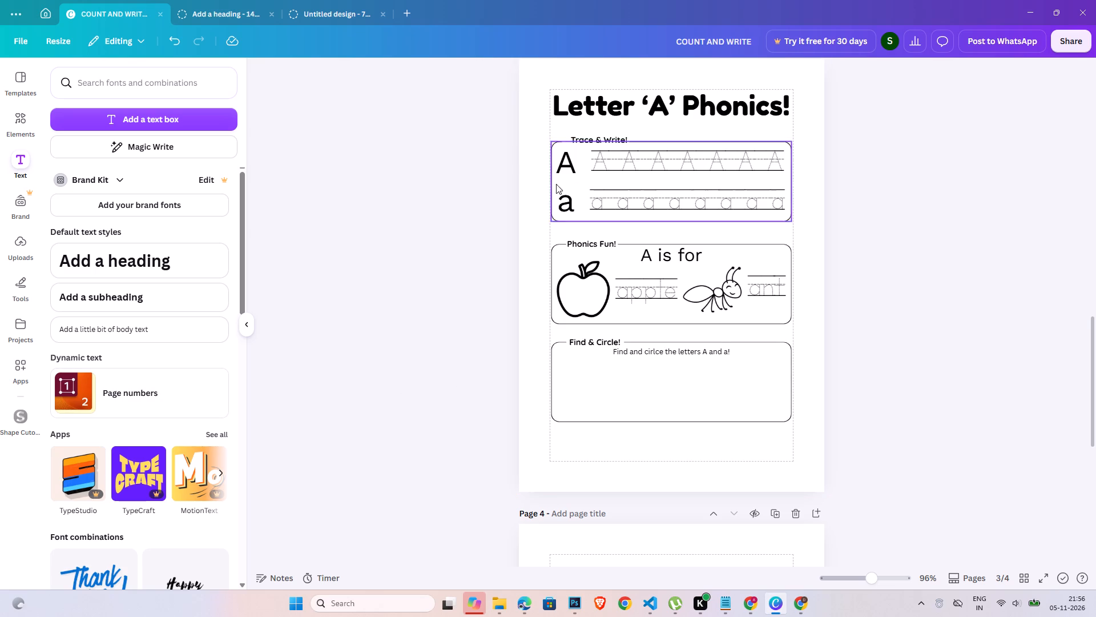
pyautogui.click(558, 179)
pyautogui.keyDown('shift'); pyautogui.click(567, 170); pyautogui.keyUp('shift')
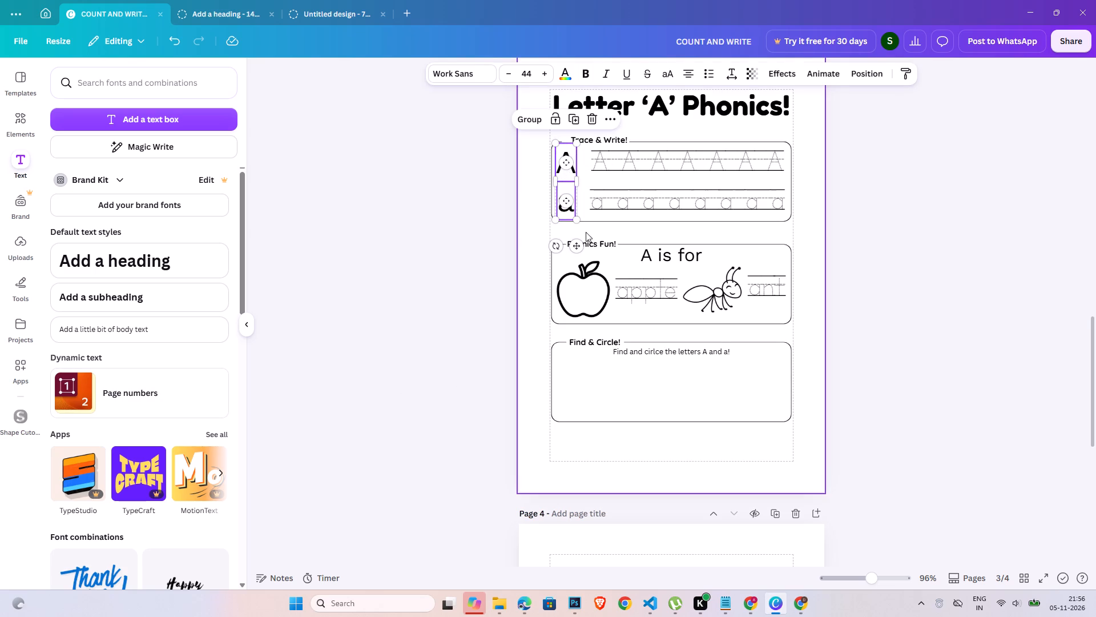
pyautogui.hotkey('ctrl', 'c')
pyautogui.hotkey('ctrl', 'v')
pyautogui.moveTo(585, 255); pyautogui.dragTo(582, 302)
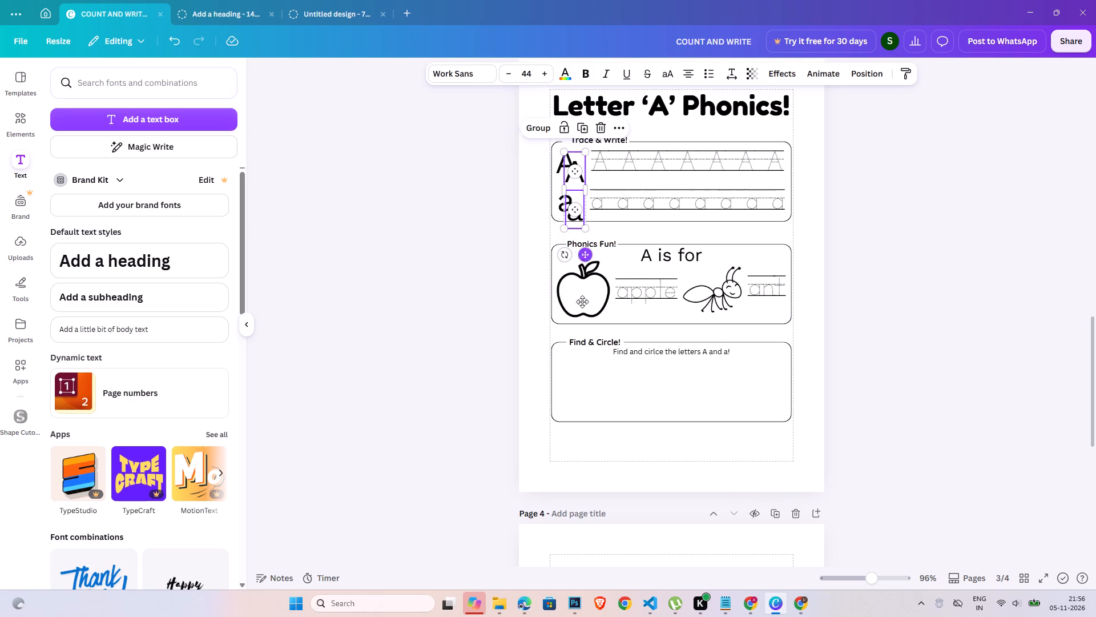
pyautogui.moveTo(582, 302); pyautogui.dragTo(579, 460)
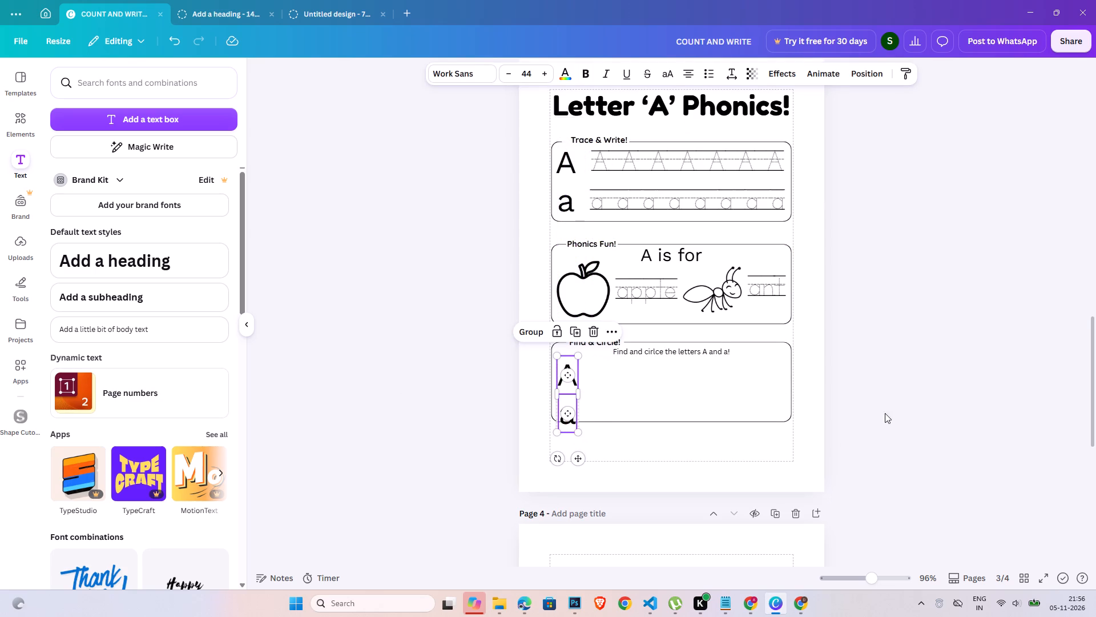
pyautogui.click(901, 402)
# Stagger the copied letters in the "Find & Circle!" box, with "a" higher and just to the right of "A".
pyautogui.moveTo(567, 414); pyautogui.dragTo(611, 376)
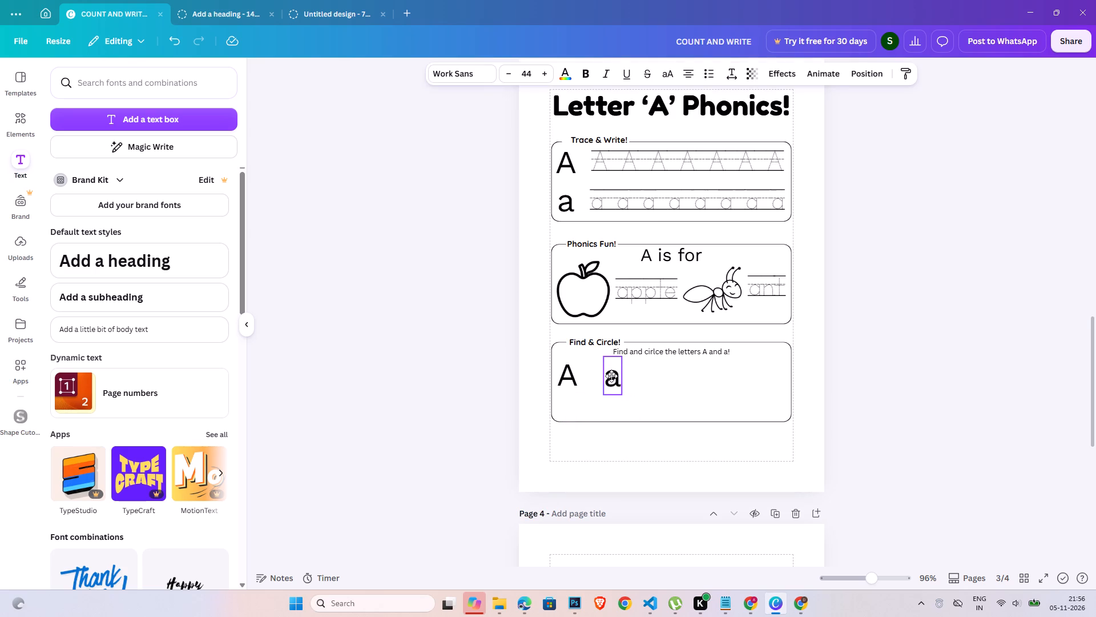
pyautogui.moveTo(611, 376); pyautogui.dragTo(598, 372)
pyautogui.moveTo(561, 378); pyautogui.dragTo(561, 382)
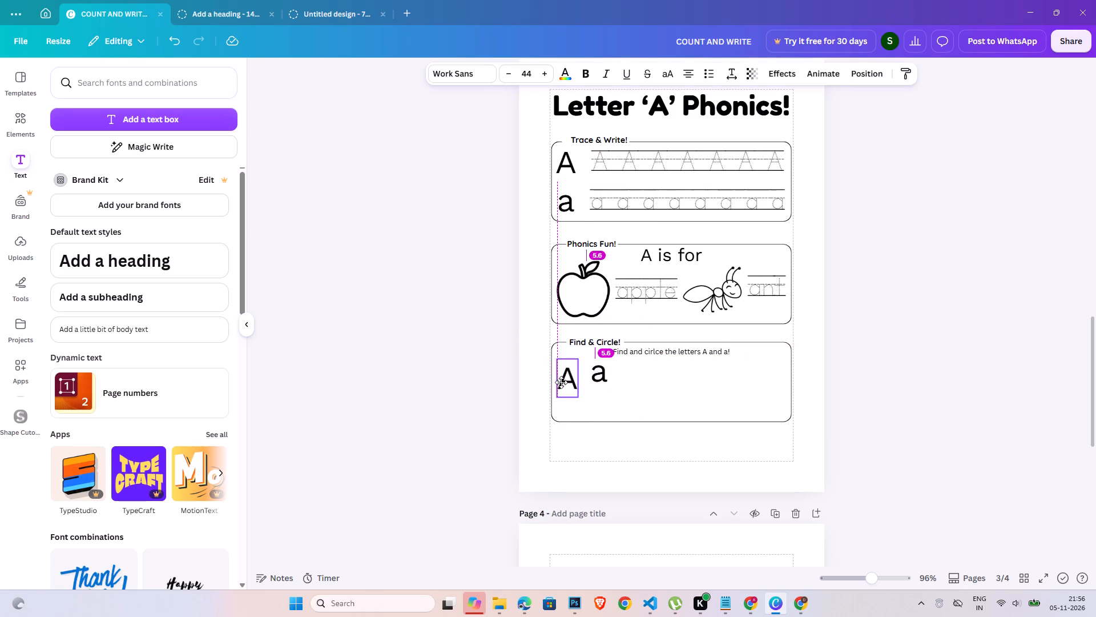
pyautogui.moveTo(561, 382); pyautogui.dragTo(561, 387)
pyautogui.moveTo(595, 371); pyautogui.dragTo(589, 364)
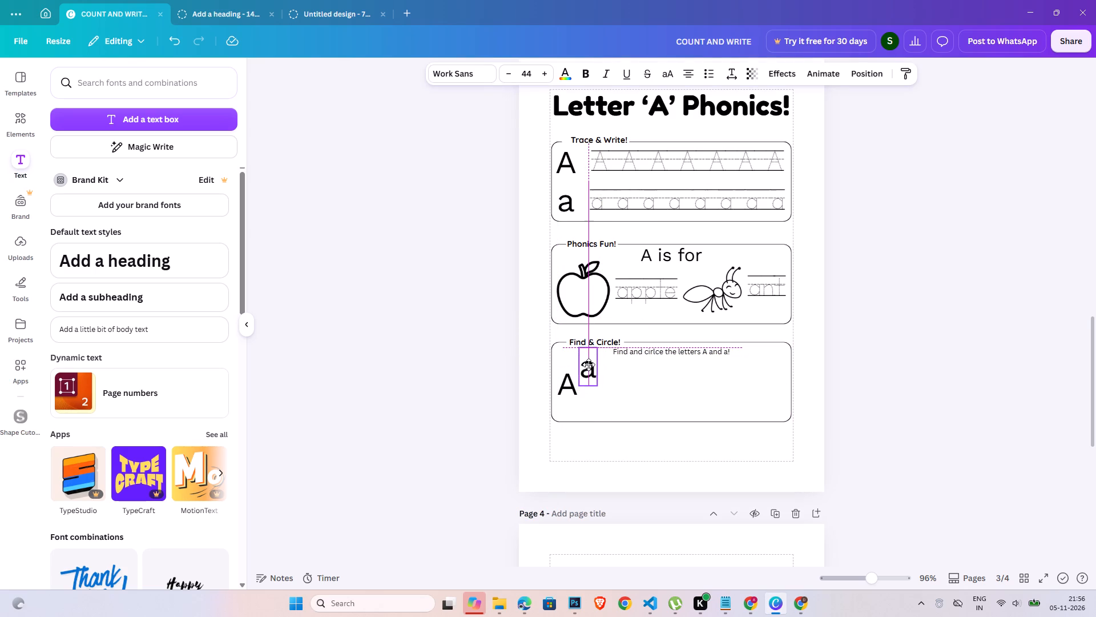
pyautogui.moveTo(589, 364); pyautogui.dragTo(589, 364)
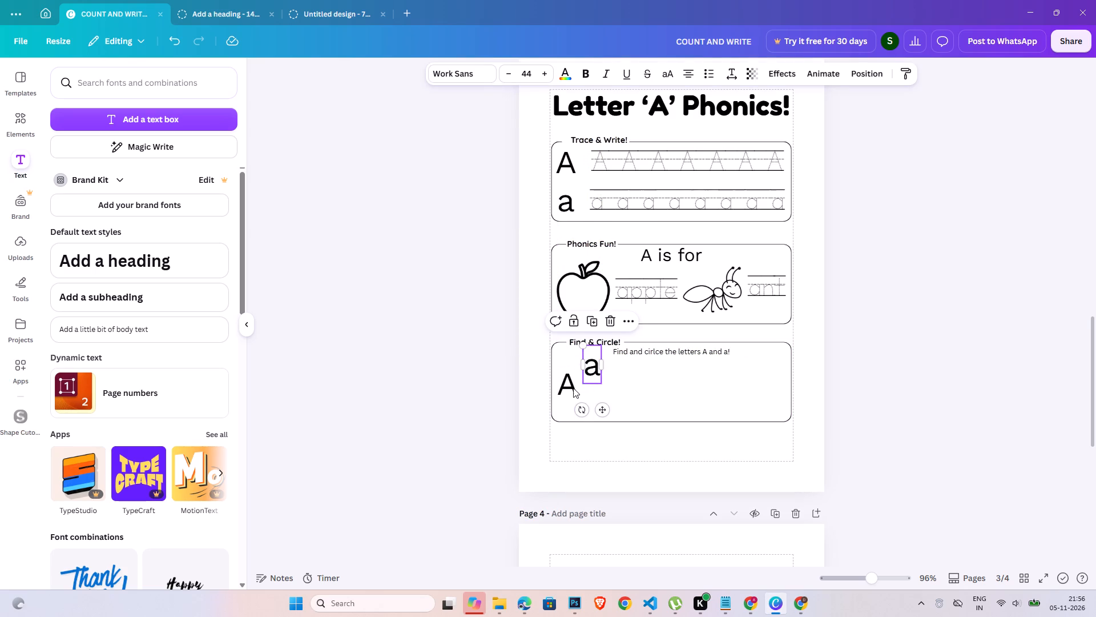
# Duplicate the "A" in the "Find & Circle!" box, place the copy below the "a", and change it to "c".
pyautogui.click(573, 388)
pyautogui.hotkey('ctrl', 'c')
pyautogui.hotkey('ctrl', 'v')
pyautogui.moveTo(573, 388); pyautogui.dragTo(583, 396)
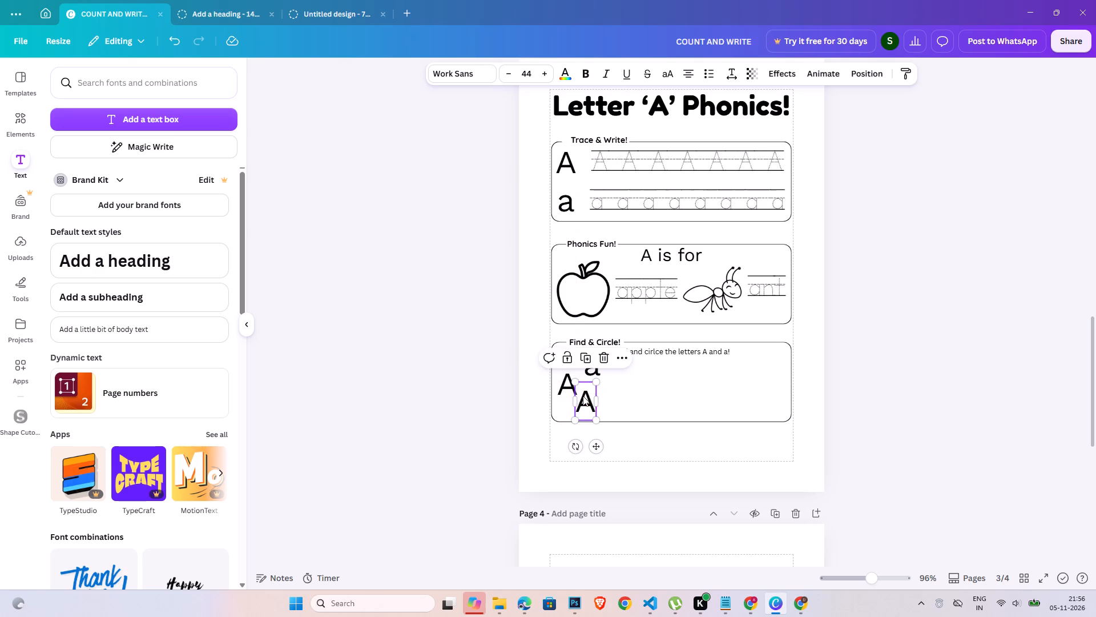
pyautogui.doubleClick(583, 396)
pyautogui.press('c')
pyautogui.click(852, 403)
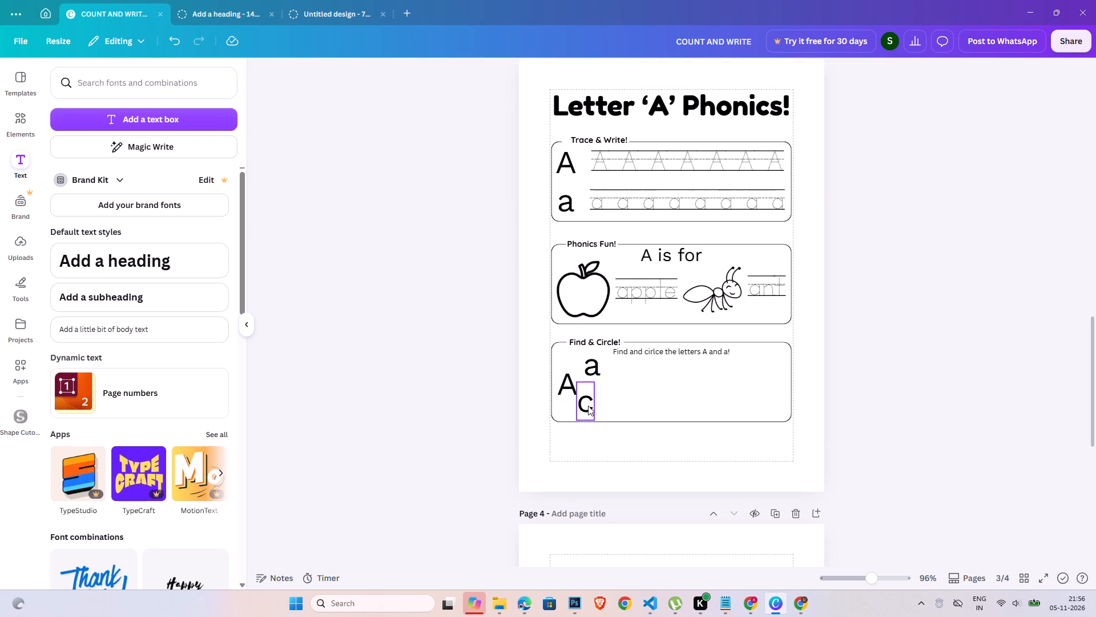
pyautogui.click(588, 405)
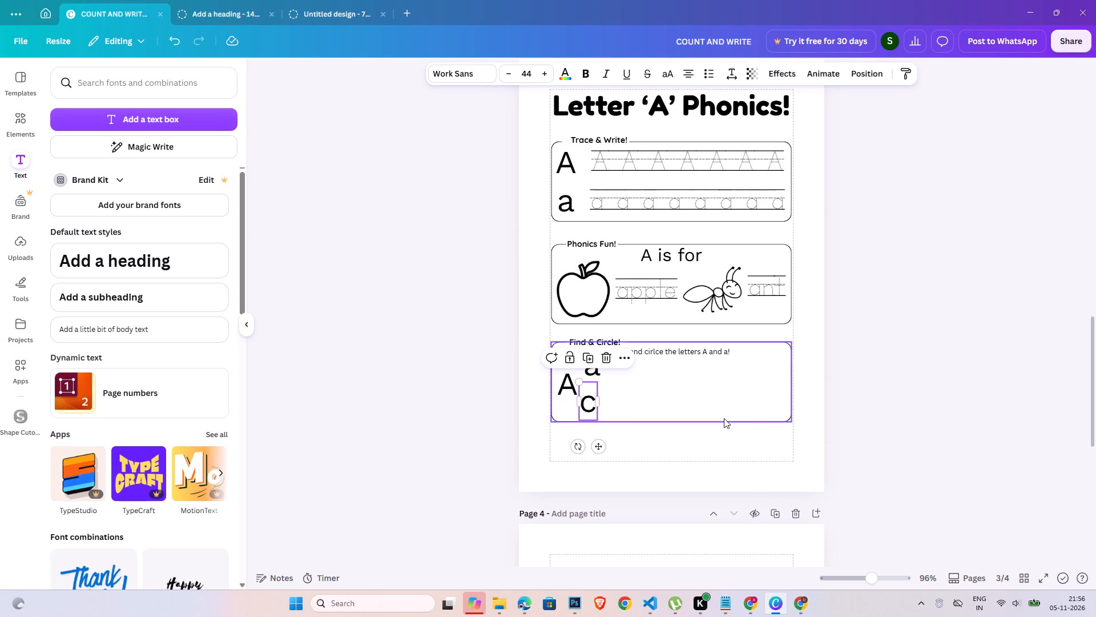
pyautogui.click(848, 412)
# Duplicate the "c", change the copy to "d", and place it to the right between the "a" and "c" heights.
pyautogui.click(599, 406)
pyautogui.click(593, 407)
pyautogui.hotkey('ctrl', 'c')
pyautogui.hotkey('ctrl', 'v')
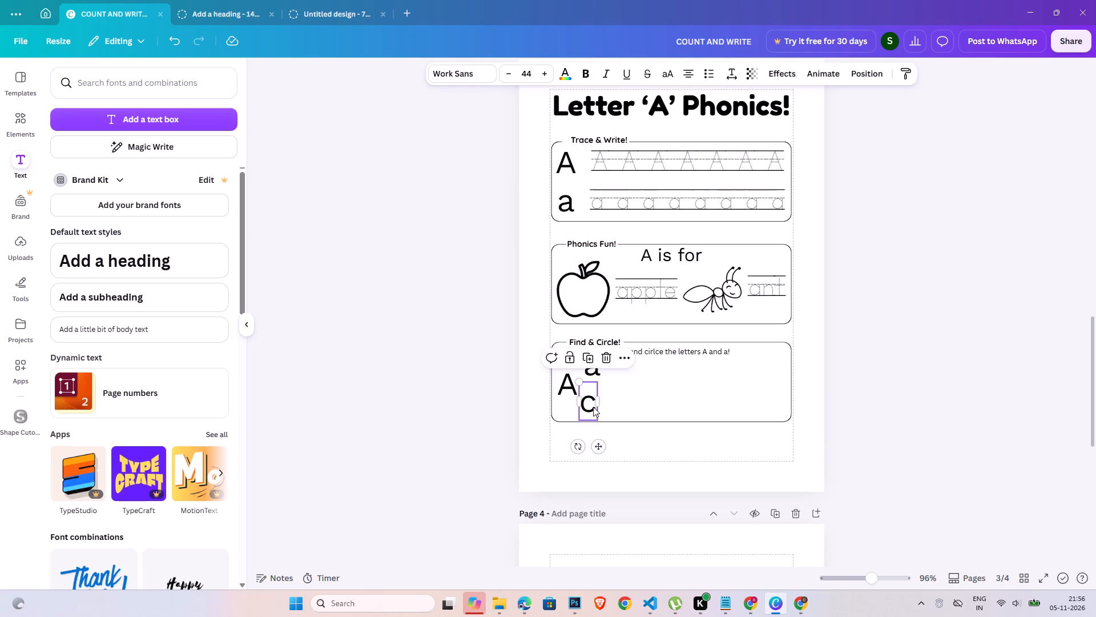
pyautogui.moveTo(594, 411); pyautogui.dragTo(605, 387)
pyautogui.click(605, 387)
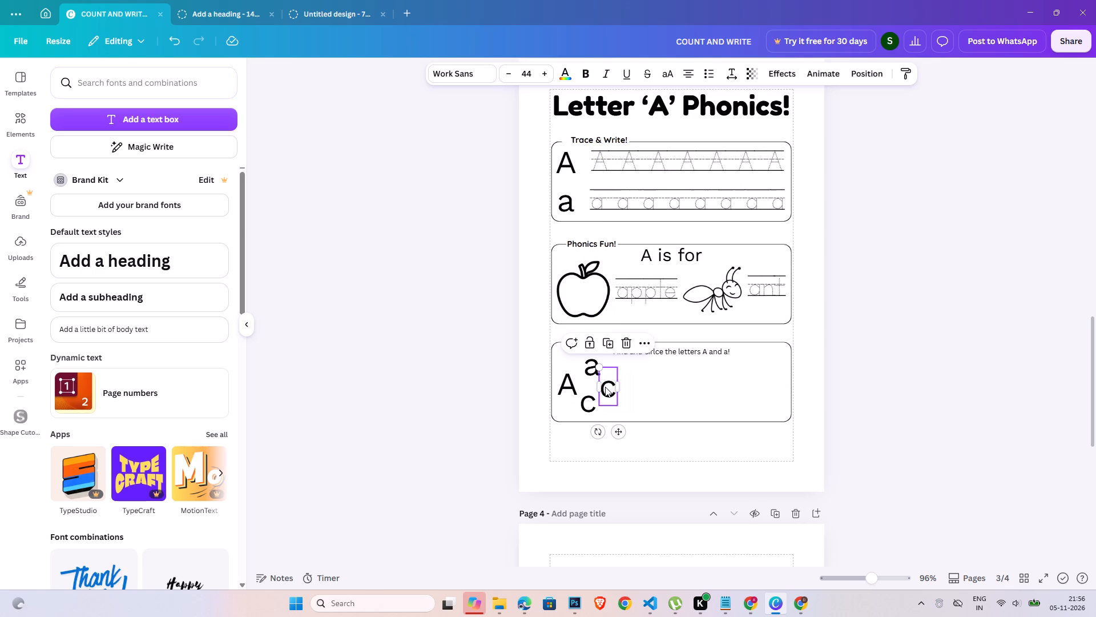
pyautogui.click(605, 387)
pyautogui.press('d')
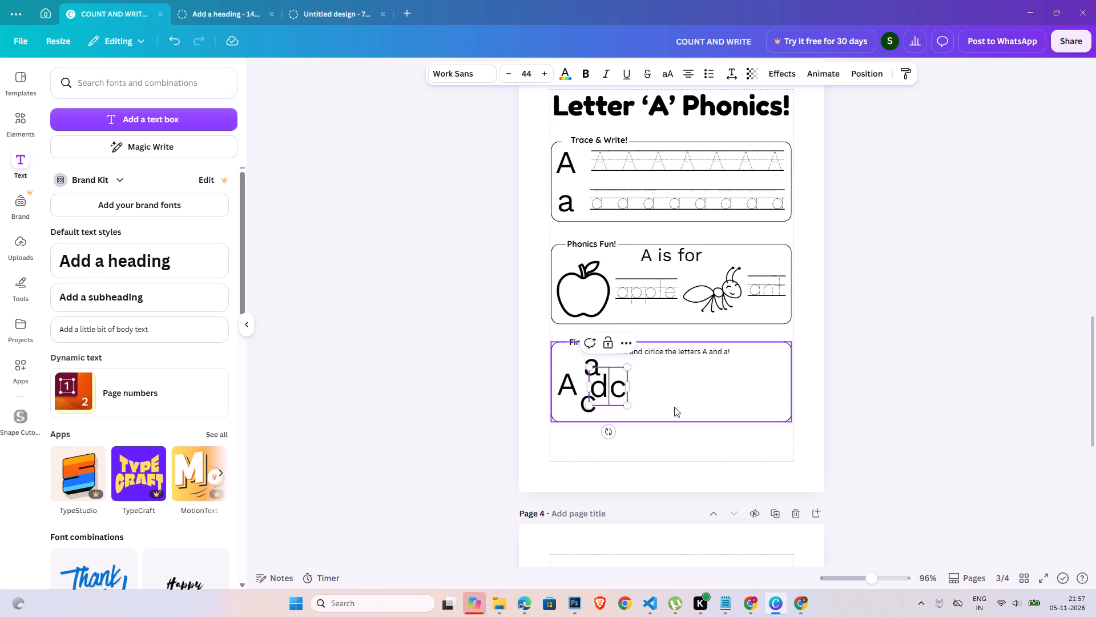
pyautogui.click(625, 394)
pyautogui.moveTo(623, 394); pyautogui.dragTo(616, 396)
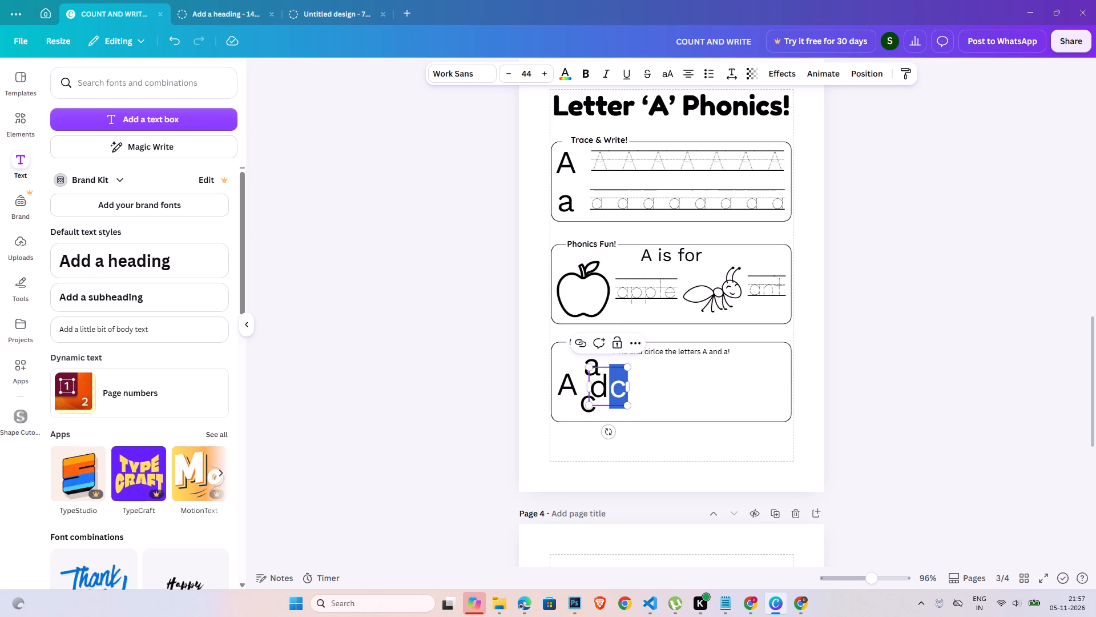
pyautogui.press('BackSpace')
pyautogui.click(889, 422)
pyautogui.moveTo(606, 390); pyautogui.dragTo(616, 396)
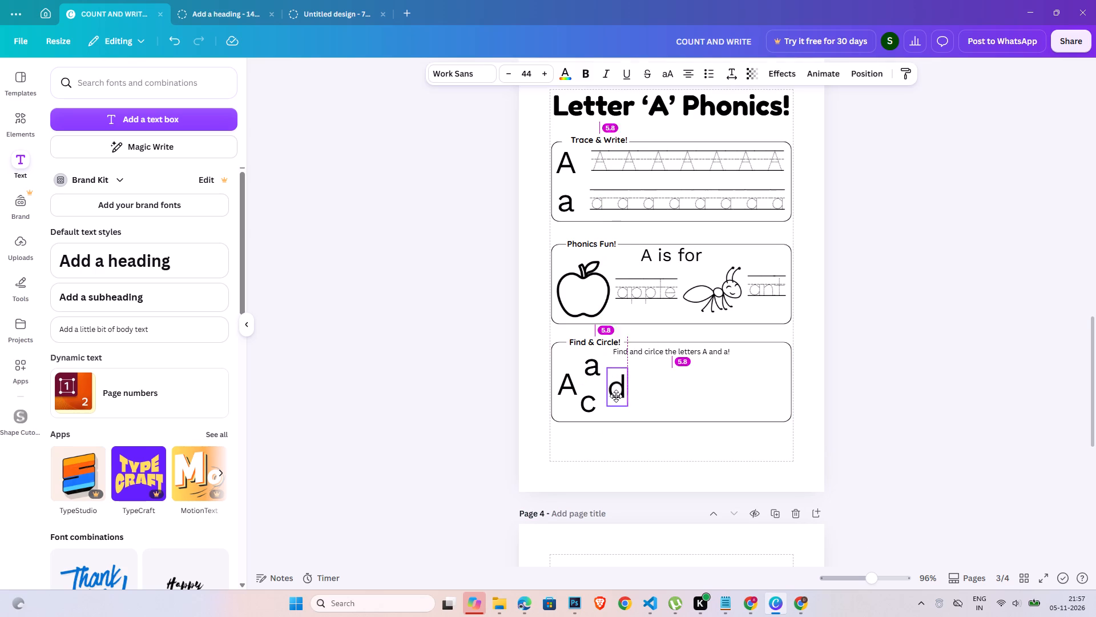
pyautogui.moveTo(616, 396); pyautogui.dragTo(616, 396)
# Duplicate the "A" and "a" pair, placing the new "A" to the right of "d" and the new "a" above "d".
pyautogui.click(565, 383)
pyautogui.keyDown('shift'); pyautogui.click(588, 378); pyautogui.keyUp('shift')
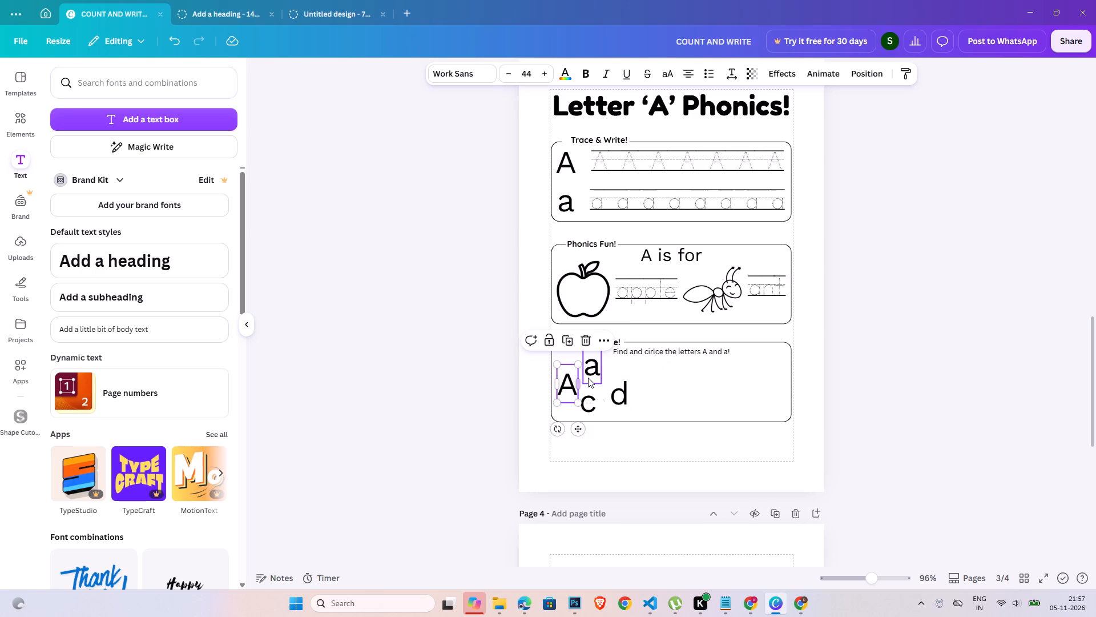
pyautogui.hotkey('ctrl', 'c')
pyautogui.hotkey('ctrl', 'v')
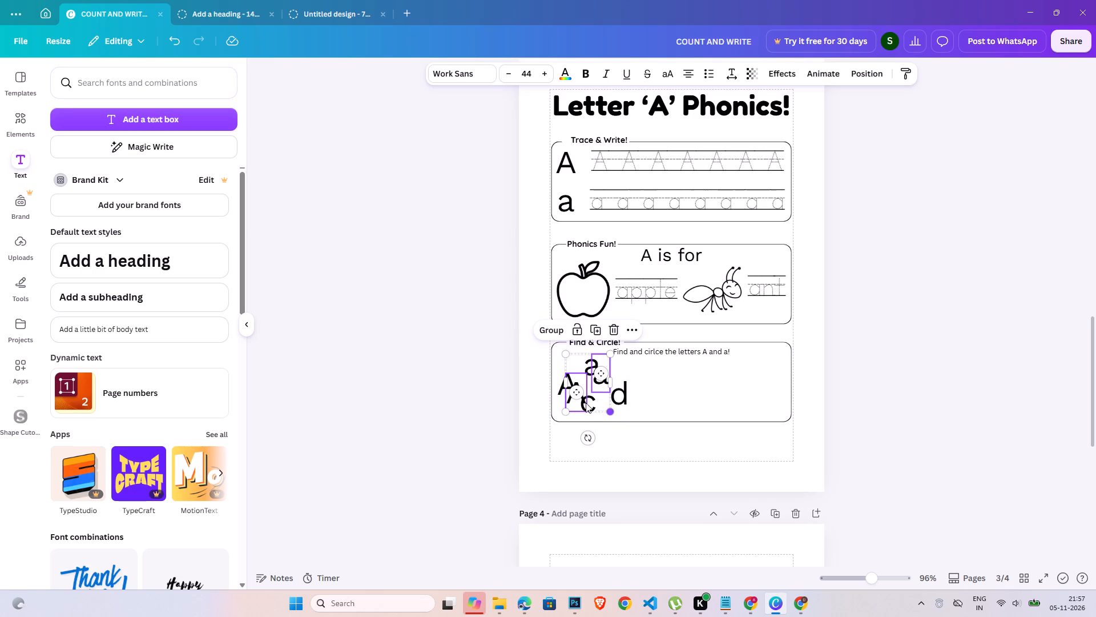
pyautogui.moveTo(579, 403); pyautogui.dragTo(632, 382)
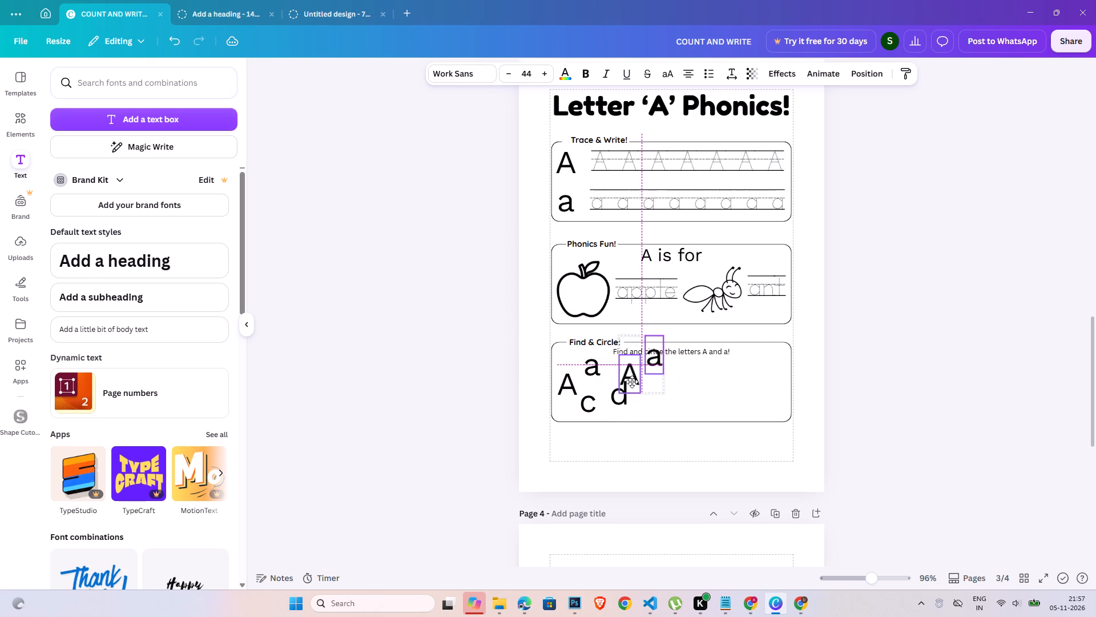
pyautogui.moveTo(632, 382); pyautogui.dragTo(646, 411)
pyautogui.click(850, 407)
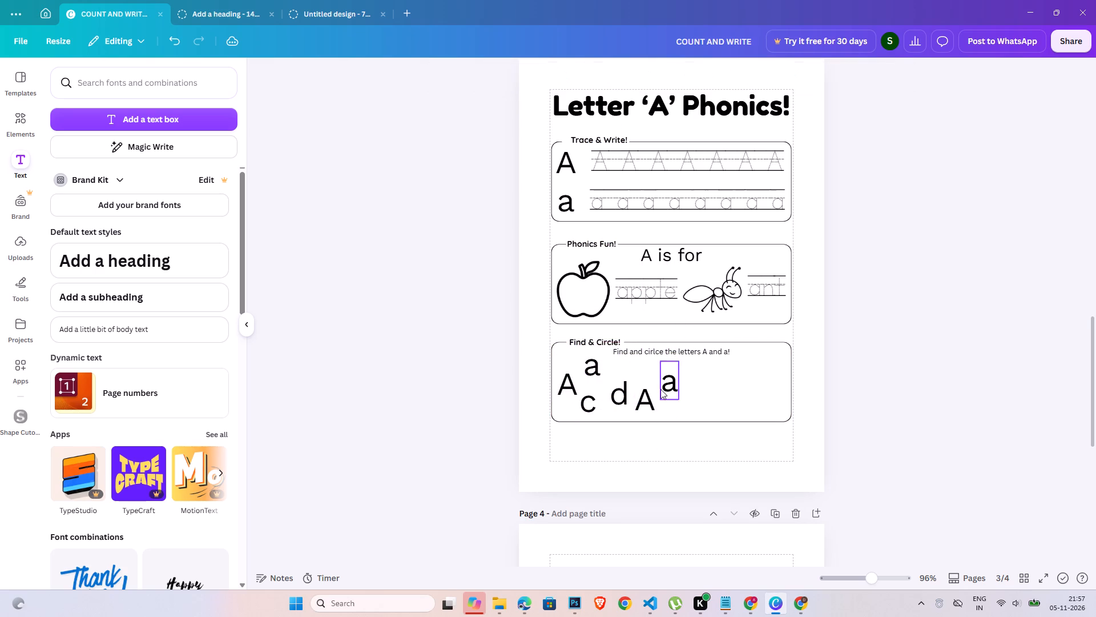
pyautogui.moveTo(667, 387); pyautogui.dragTo(627, 372)
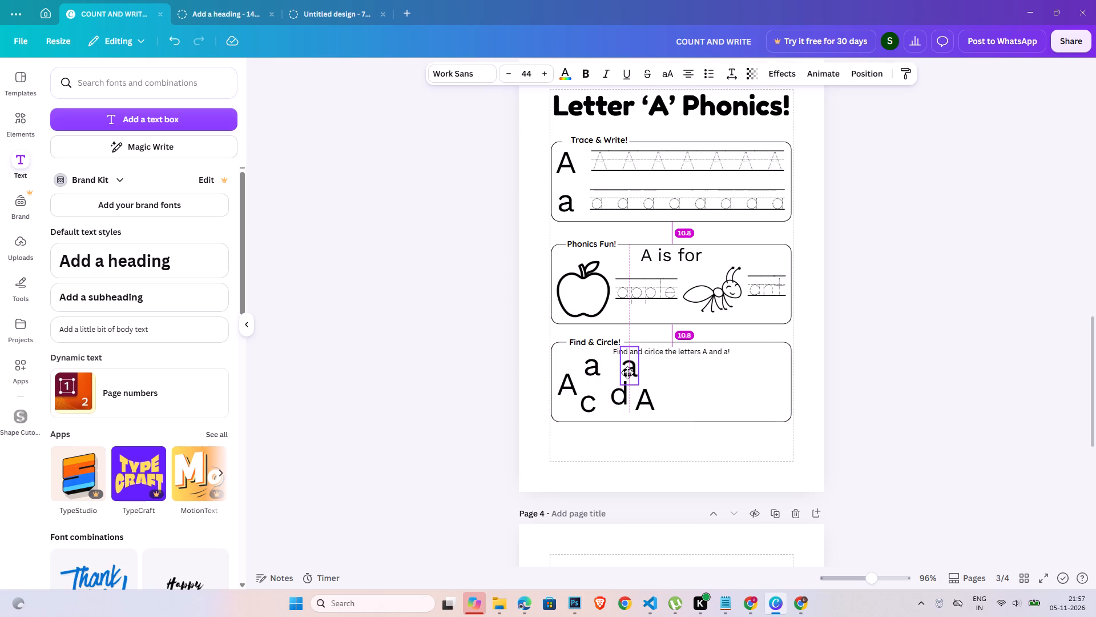
pyautogui.moveTo(627, 372); pyautogui.dragTo(627, 372)
pyautogui.click(845, 442)
# Duplicate the second "A", place the copy to the right of the upper "a", and change it to "b".
pyautogui.click(644, 408)
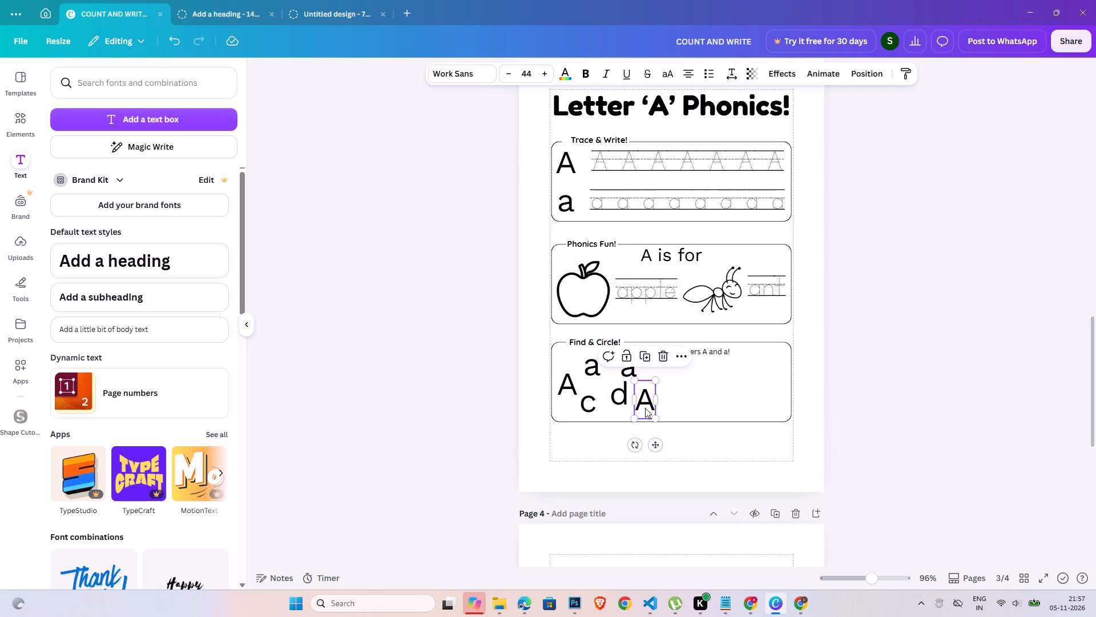
pyautogui.hotkey('ctrl', 'c')
pyautogui.hotkey('ctrl', 'v')
pyautogui.moveTo(658, 411); pyautogui.dragTo(668, 372)
pyautogui.click(668, 372)
pyautogui.press('b')
pyautogui.click(868, 422)
pyautogui.click(675, 372)
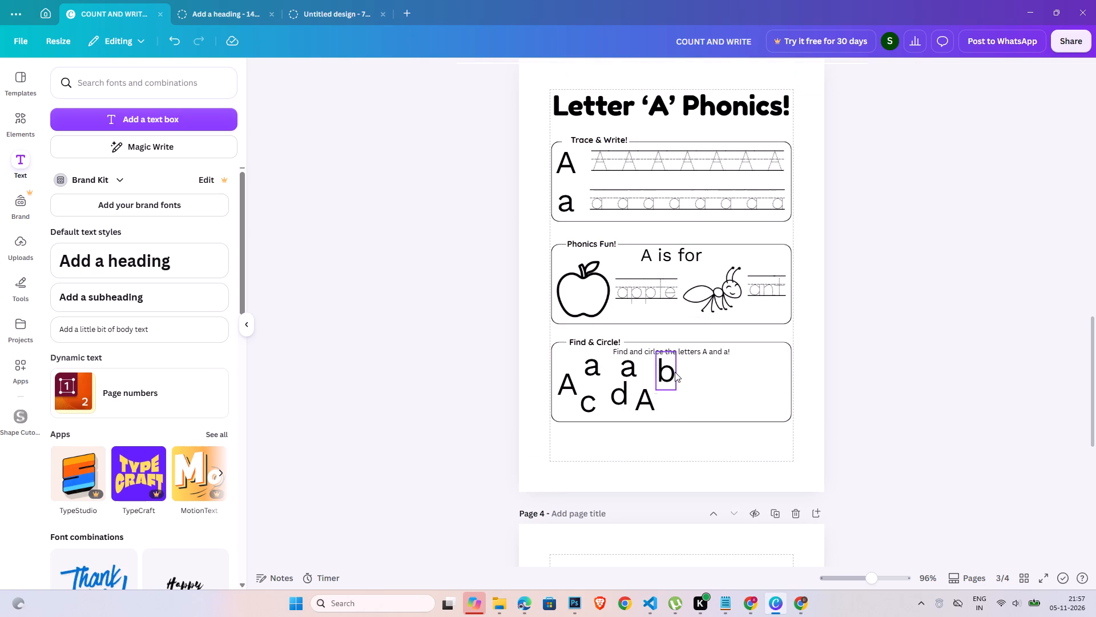
# Duplicate the "b" in the "Find & Circle!" box and place the copy to the right of the lower "A".
pyautogui.hotkey('ctrl', 'c')
pyautogui.hotkey('ctrl', 'v')
pyautogui.moveTo(673, 378); pyautogui.dragTo(699, 403)
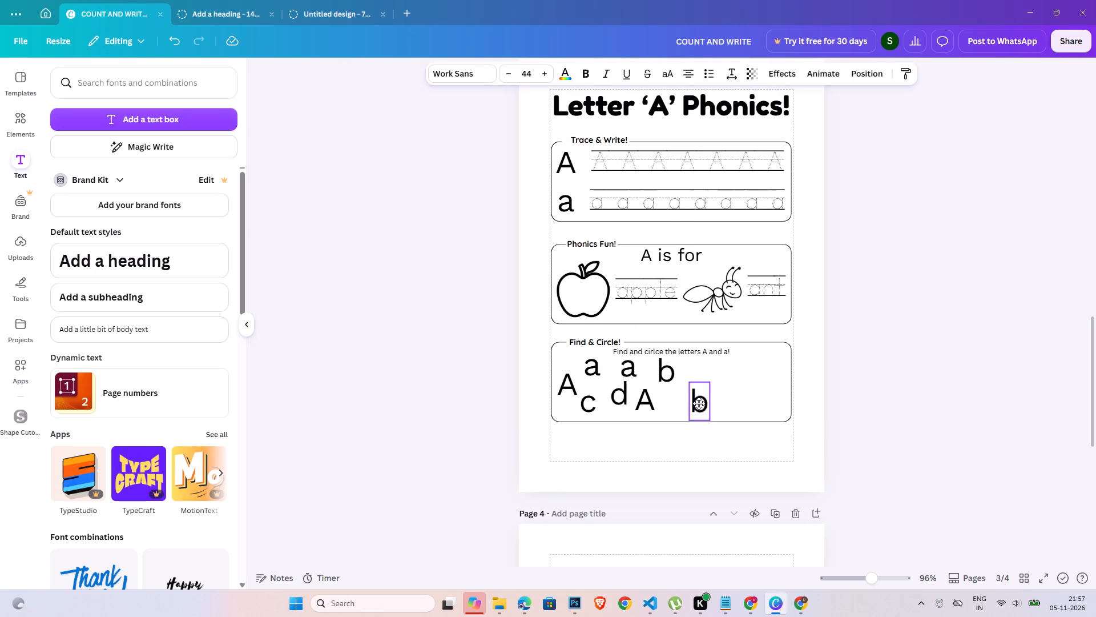
pyautogui.moveTo(699, 403); pyautogui.dragTo(681, 396)
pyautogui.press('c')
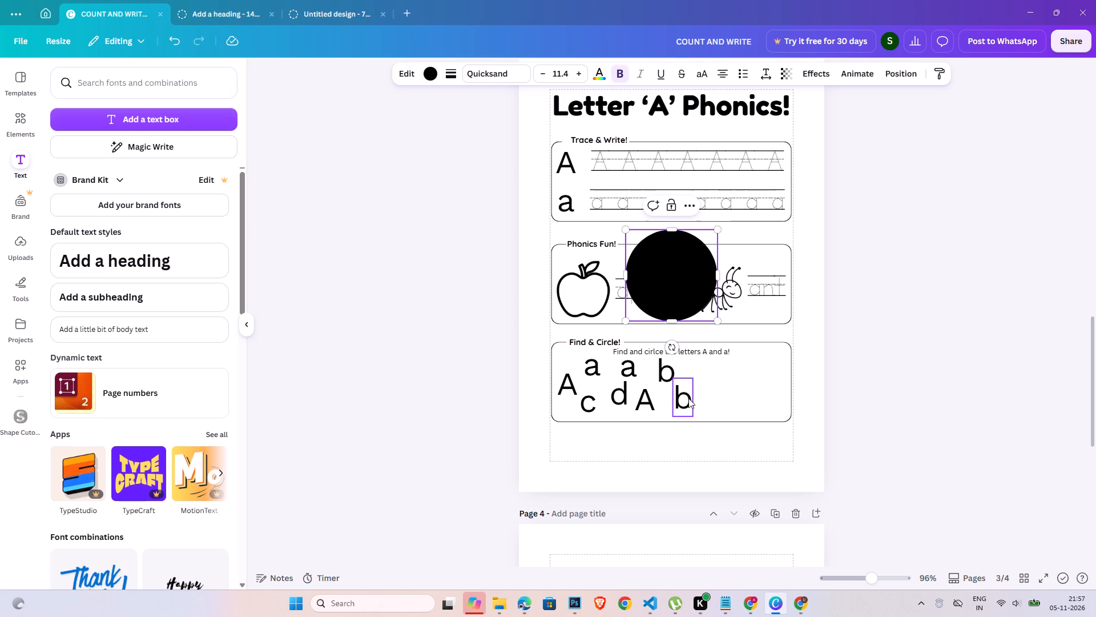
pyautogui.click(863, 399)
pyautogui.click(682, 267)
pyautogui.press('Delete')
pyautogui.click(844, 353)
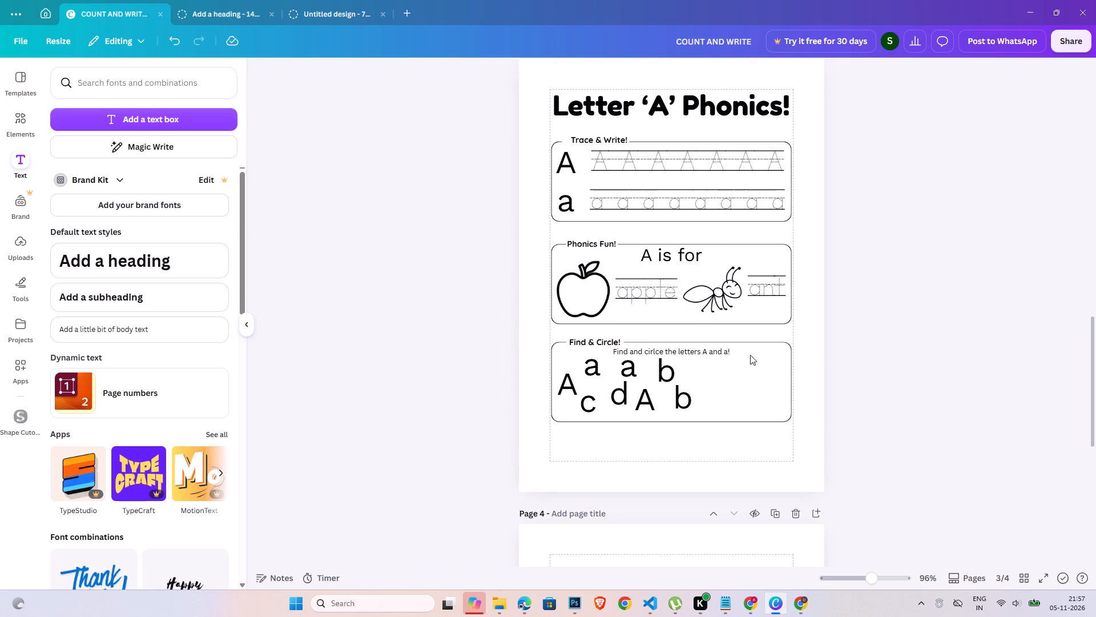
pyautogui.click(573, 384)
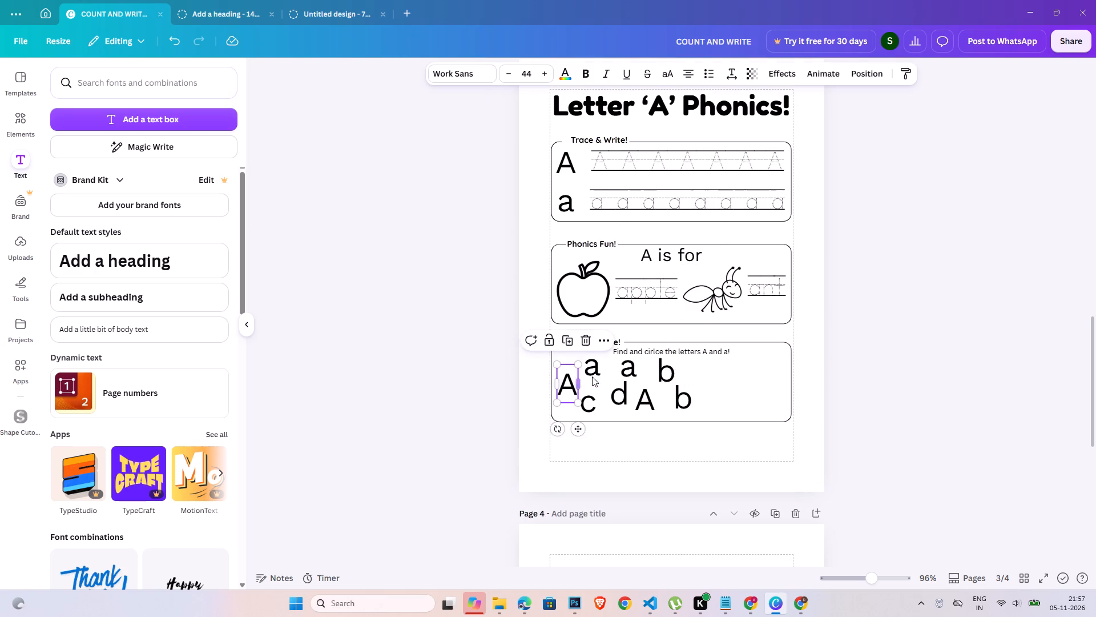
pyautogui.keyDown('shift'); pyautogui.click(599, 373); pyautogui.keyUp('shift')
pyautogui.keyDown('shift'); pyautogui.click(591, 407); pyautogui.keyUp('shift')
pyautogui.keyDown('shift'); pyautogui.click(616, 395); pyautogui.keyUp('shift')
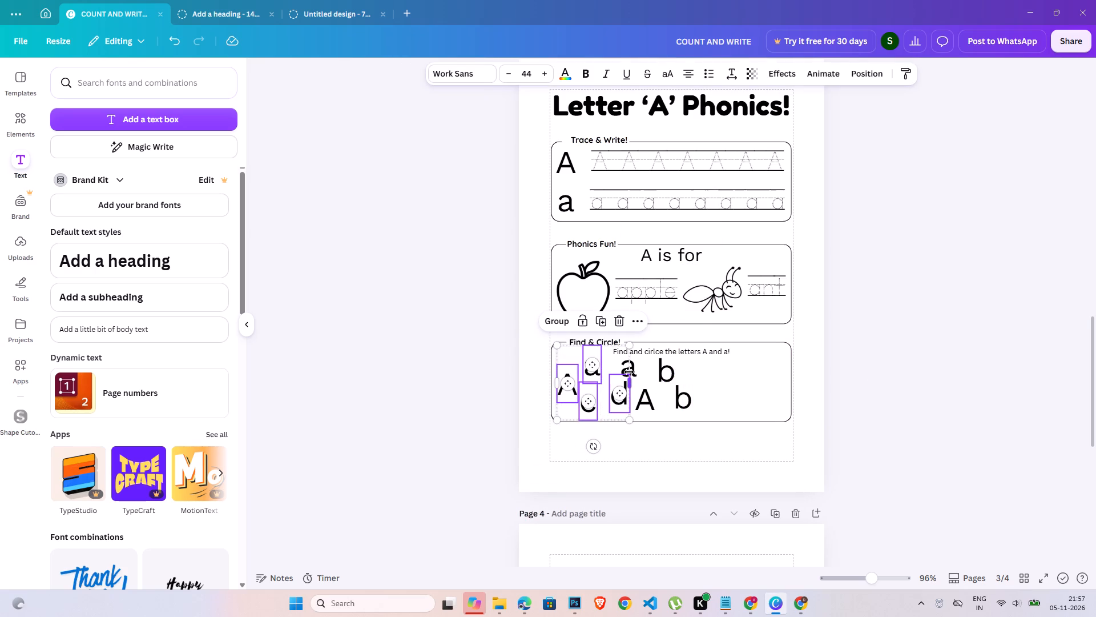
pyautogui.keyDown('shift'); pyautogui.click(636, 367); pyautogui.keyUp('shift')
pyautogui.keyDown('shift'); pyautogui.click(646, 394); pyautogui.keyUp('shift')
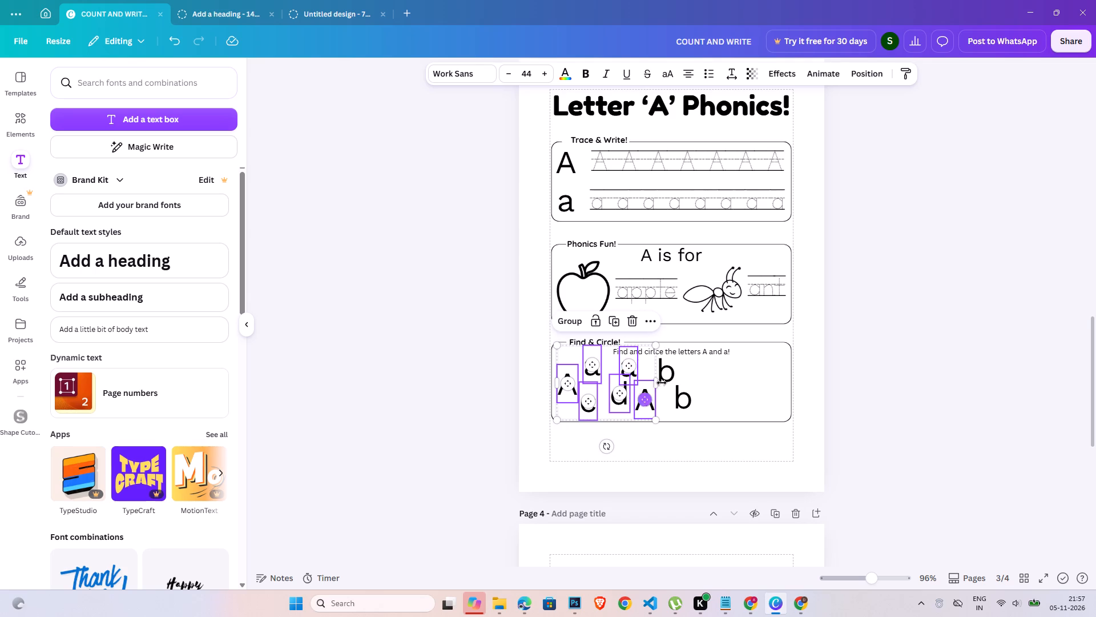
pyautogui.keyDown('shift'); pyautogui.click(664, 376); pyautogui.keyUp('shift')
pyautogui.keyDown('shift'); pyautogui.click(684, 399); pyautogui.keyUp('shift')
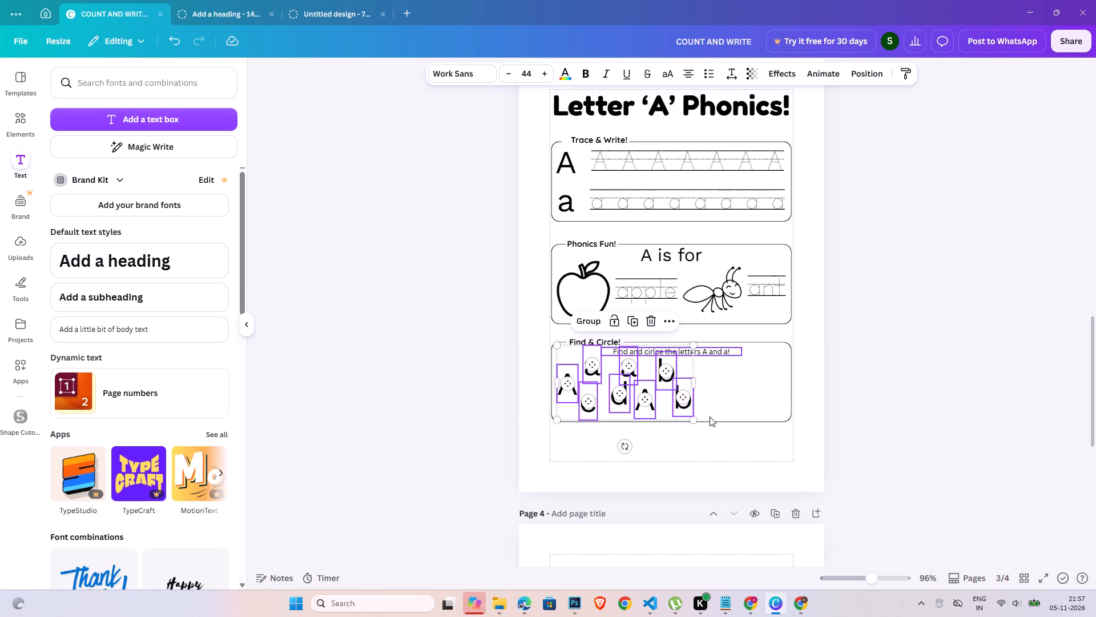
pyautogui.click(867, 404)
# Move the lower "b" horizontally towards the right edge of the "Find & Circle!" box.
pyautogui.click(687, 398)
pyautogui.keyDown('shift'); pyautogui.click(664, 375); pyautogui.keyUp('shift')
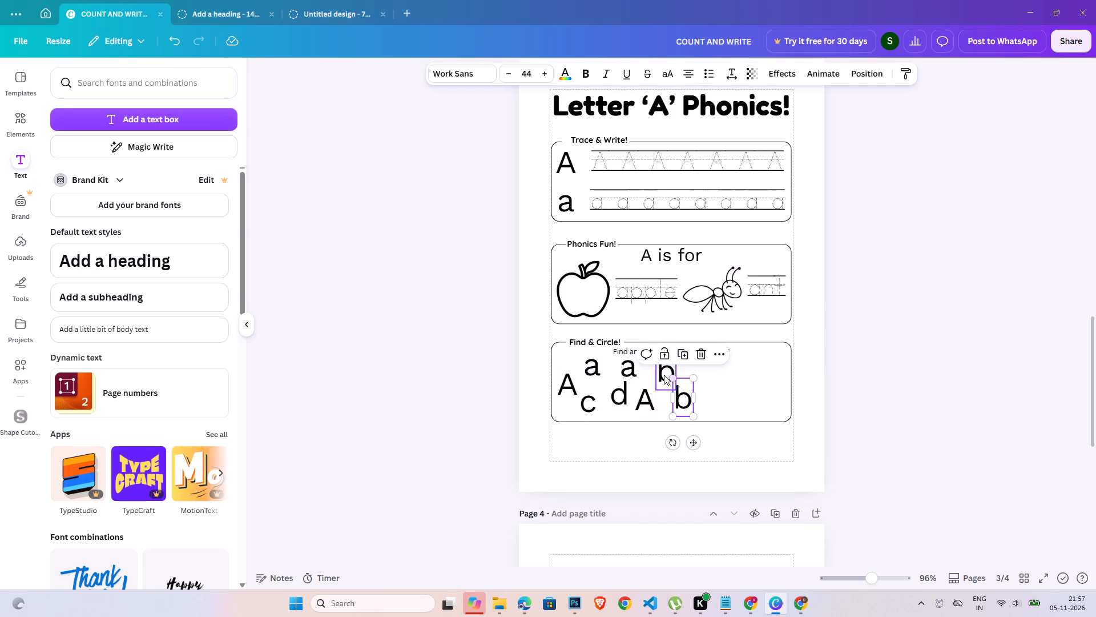
pyautogui.moveTo(684, 407); pyautogui.dragTo(722, 407)
pyautogui.click(879, 407)
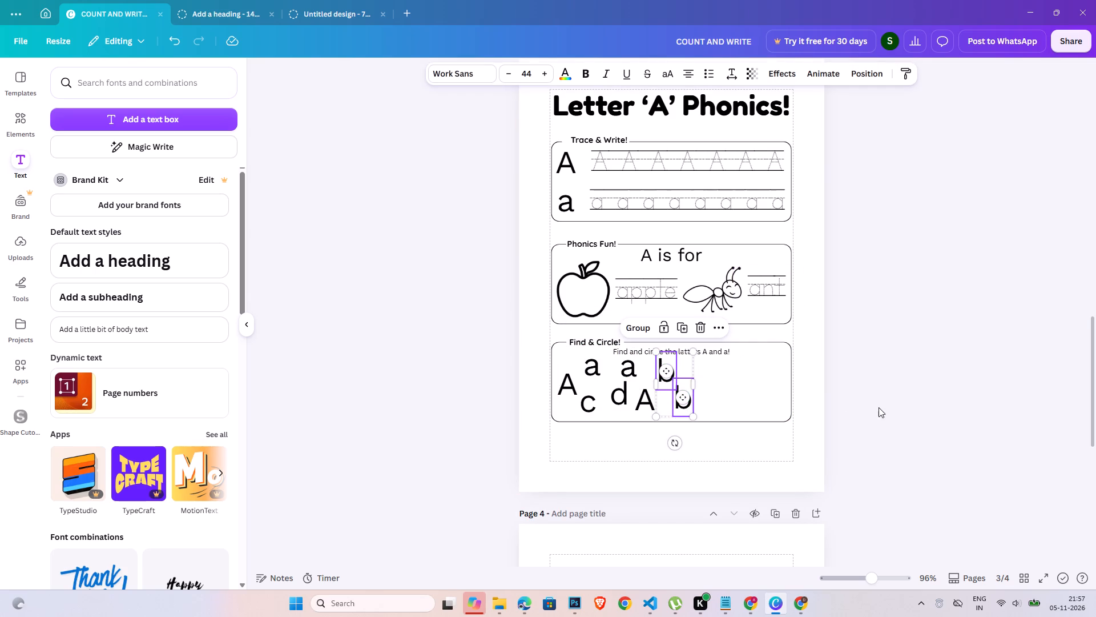
pyautogui.moveTo(687, 398); pyautogui.dragTo(743, 399)
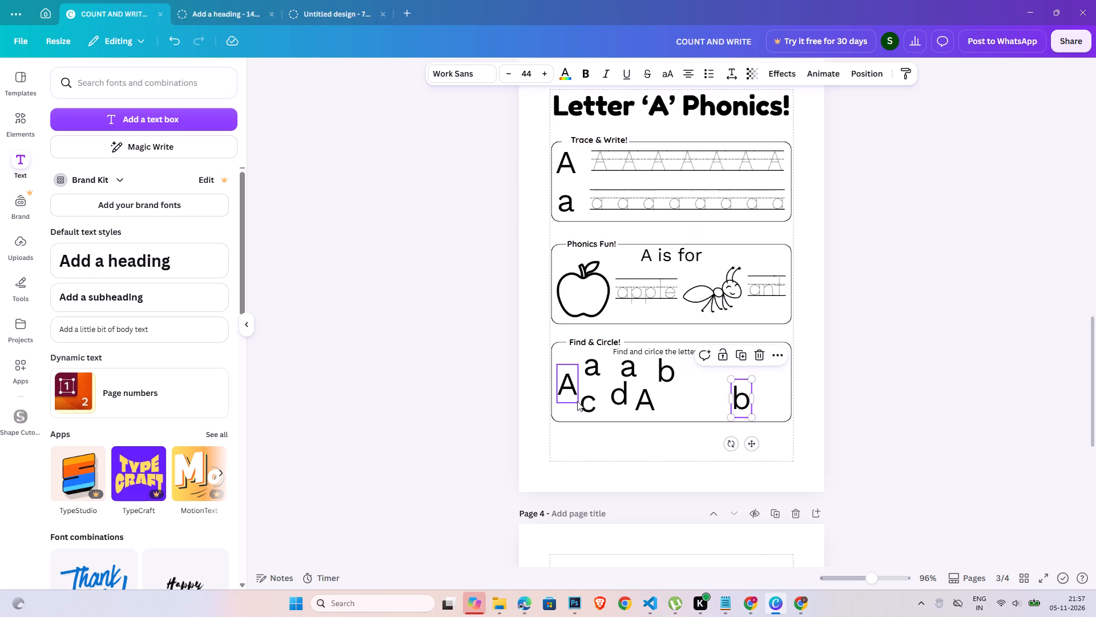
# Select all eight letters in the "Find & Circle!" box and tidy them up into one evenly spaced row.
pyautogui.click(569, 395)
pyautogui.keyDown('shift'); pyautogui.click(593, 372); pyautogui.keyUp('shift')
pyautogui.keyDown('shift'); pyautogui.click(592, 406); pyautogui.keyUp('shift')
pyautogui.keyDown('shift'); pyautogui.click(612, 398); pyautogui.keyUp('shift')
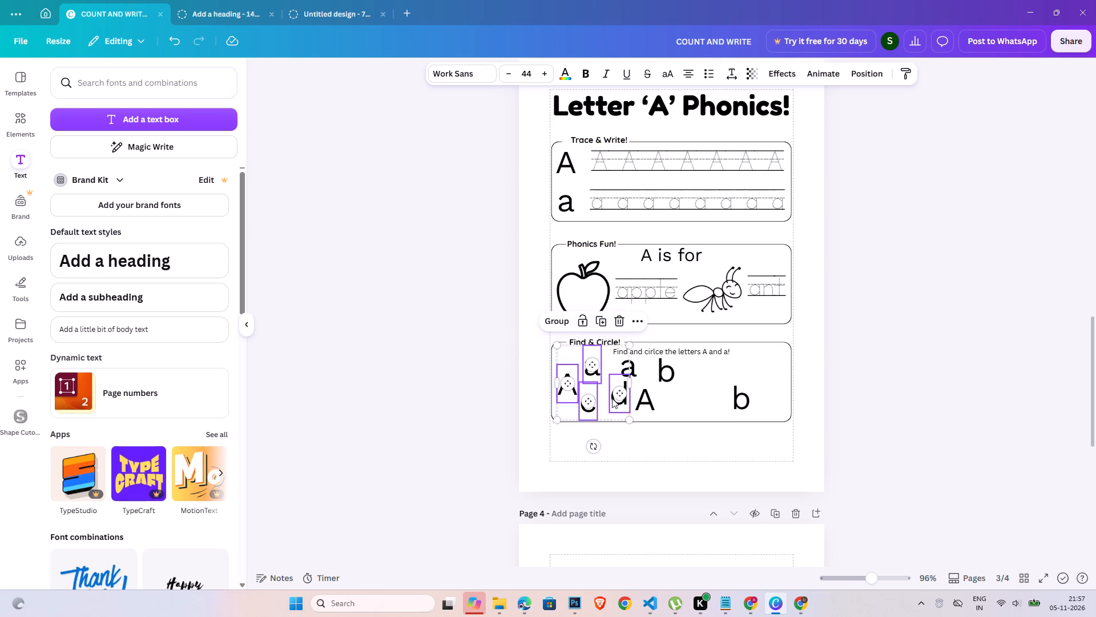
pyautogui.keyDown('shift'); pyautogui.click(635, 372); pyautogui.keyUp('shift')
pyautogui.keyDown('shift'); pyautogui.click(647, 400); pyautogui.keyUp('shift')
pyautogui.keyDown('shift'); pyautogui.click(669, 376); pyautogui.keyUp('shift')
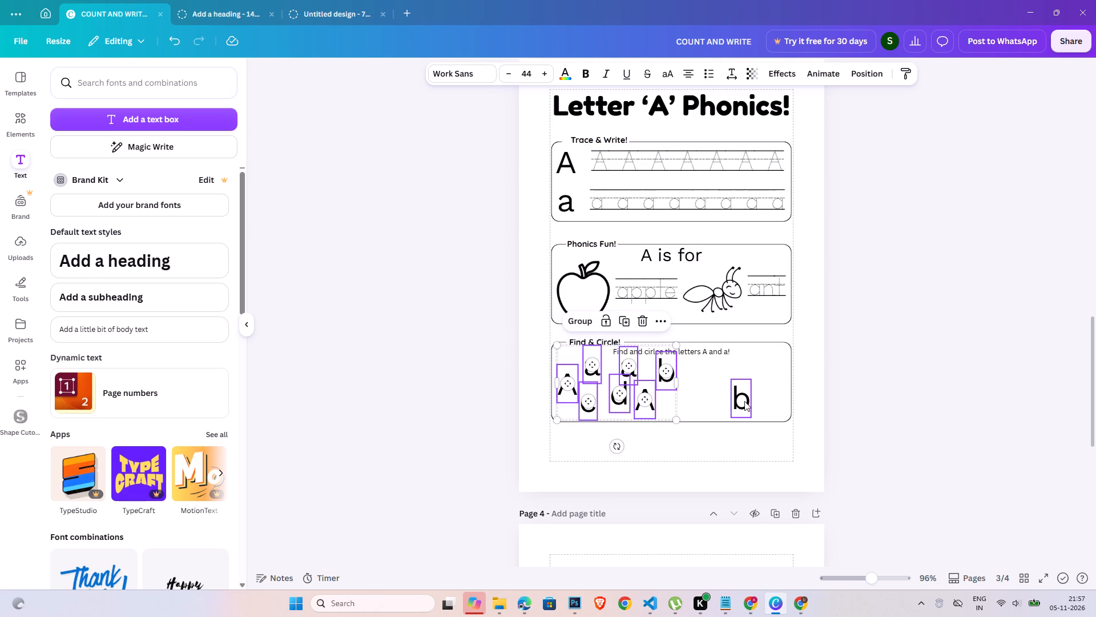
pyautogui.keyDown('shift'); pyautogui.click(744, 401); pyautogui.keyUp('shift')
pyautogui.click(856, 68)
pyautogui.click(108, 351)
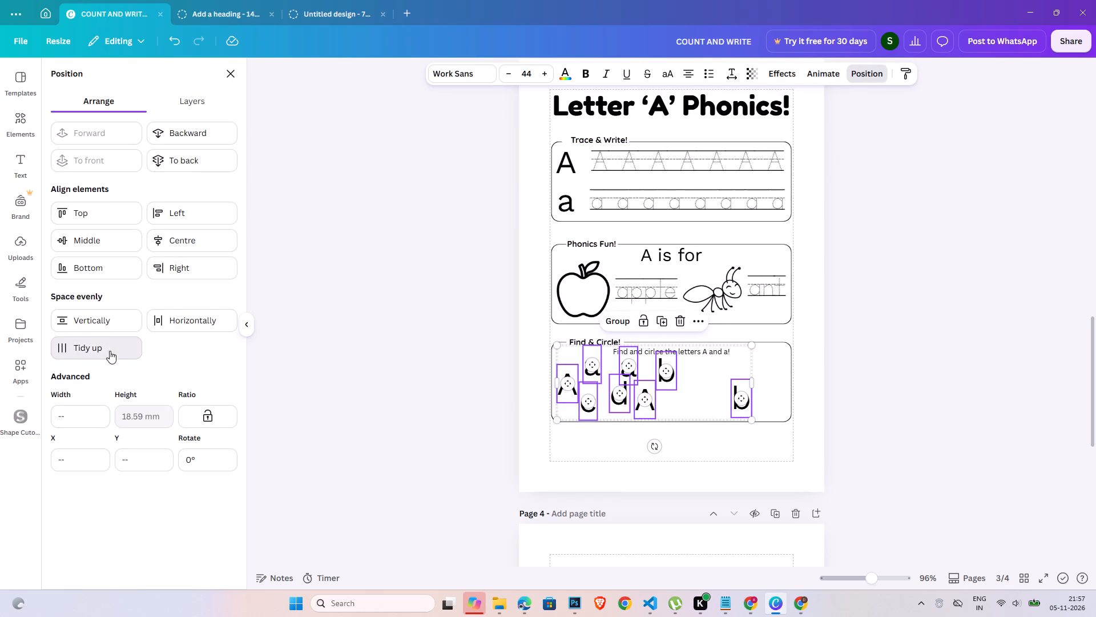
pyautogui.doubleClick(876, 417)
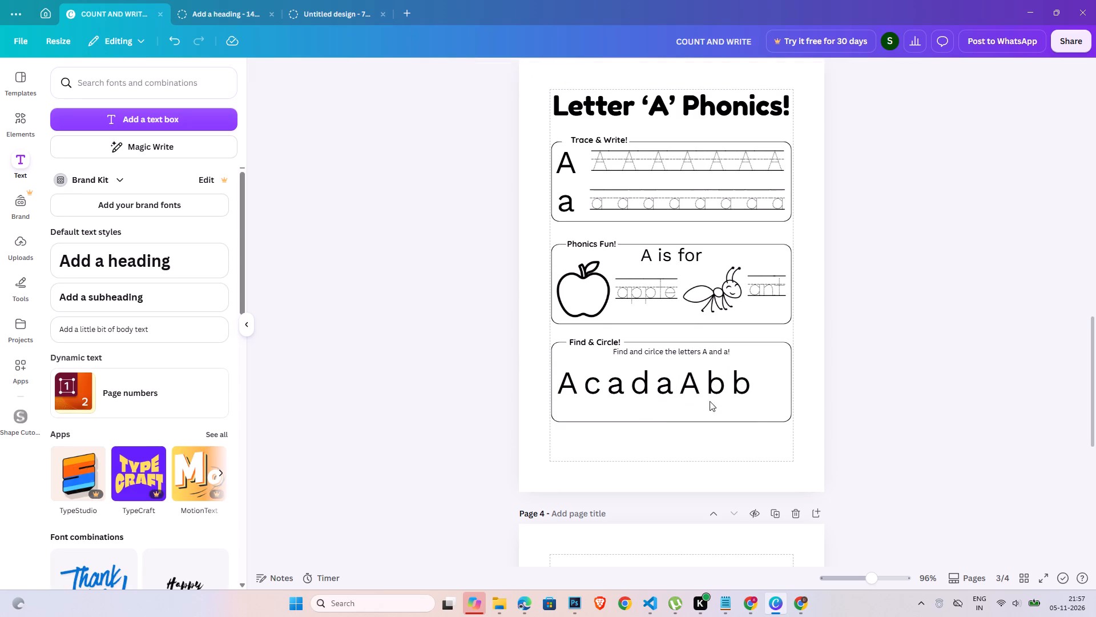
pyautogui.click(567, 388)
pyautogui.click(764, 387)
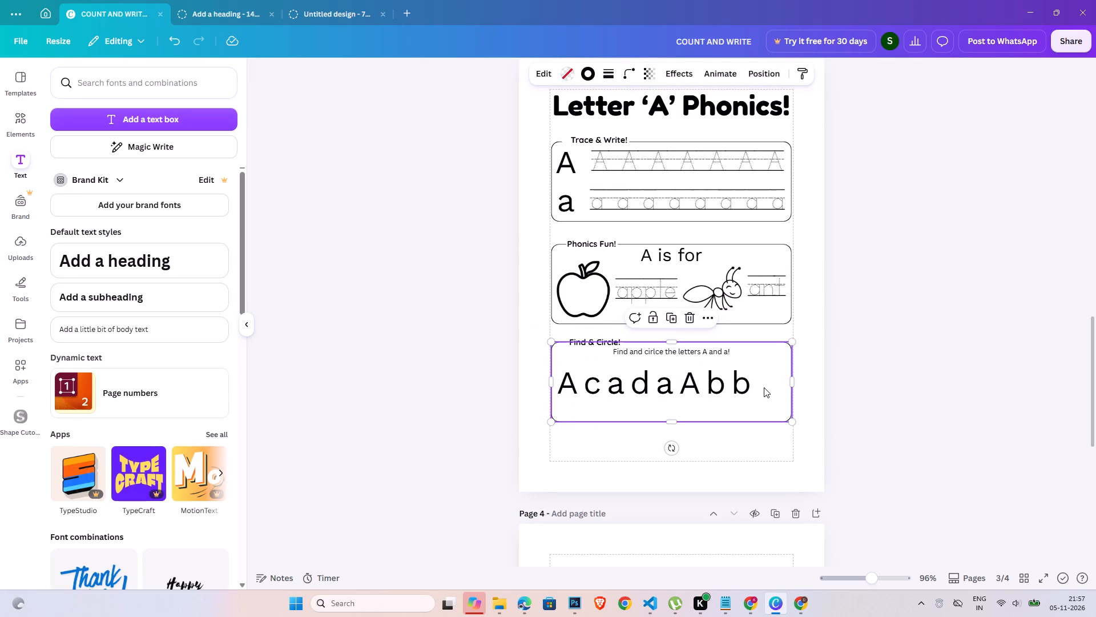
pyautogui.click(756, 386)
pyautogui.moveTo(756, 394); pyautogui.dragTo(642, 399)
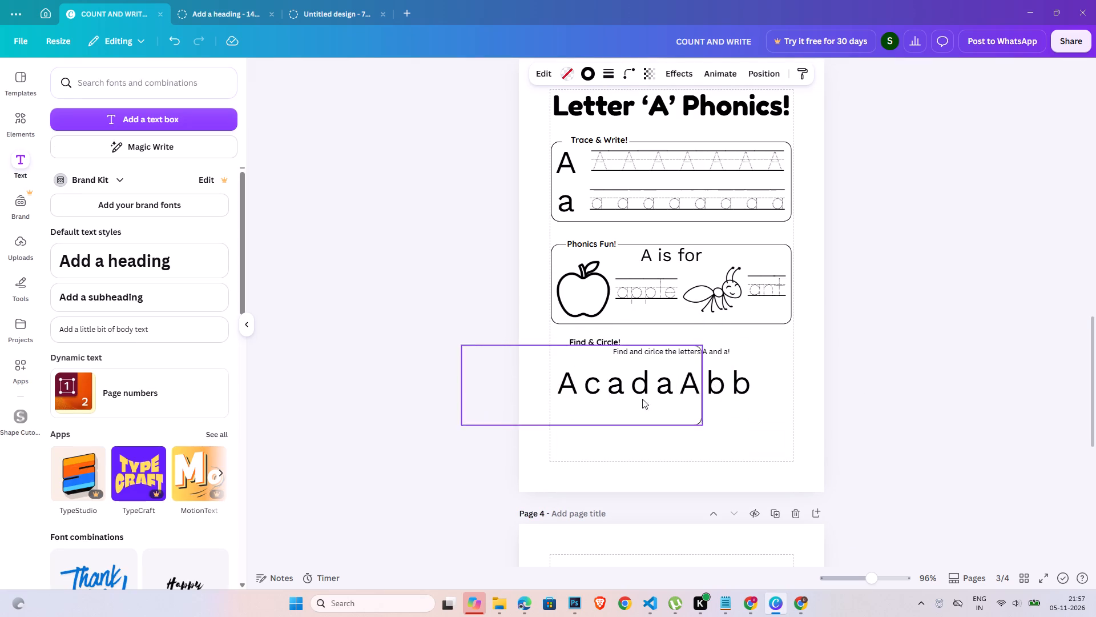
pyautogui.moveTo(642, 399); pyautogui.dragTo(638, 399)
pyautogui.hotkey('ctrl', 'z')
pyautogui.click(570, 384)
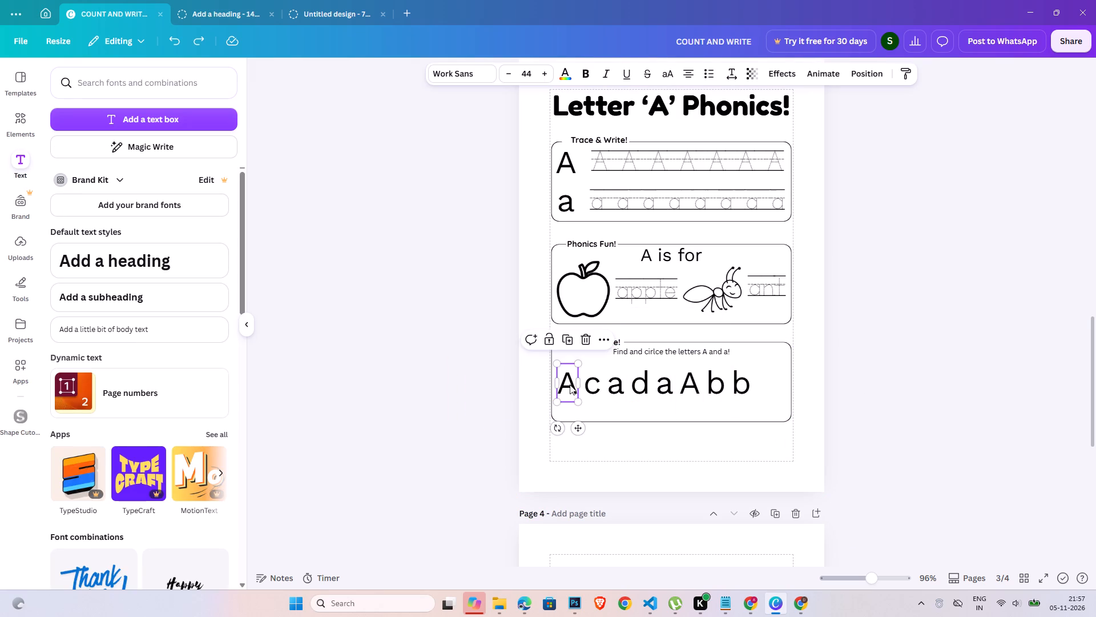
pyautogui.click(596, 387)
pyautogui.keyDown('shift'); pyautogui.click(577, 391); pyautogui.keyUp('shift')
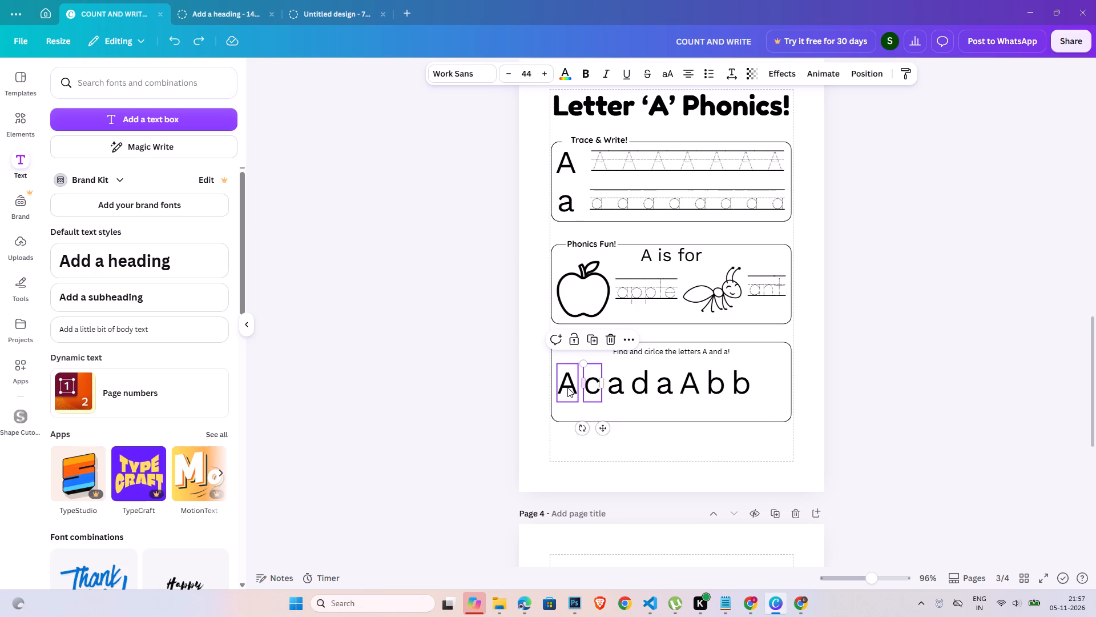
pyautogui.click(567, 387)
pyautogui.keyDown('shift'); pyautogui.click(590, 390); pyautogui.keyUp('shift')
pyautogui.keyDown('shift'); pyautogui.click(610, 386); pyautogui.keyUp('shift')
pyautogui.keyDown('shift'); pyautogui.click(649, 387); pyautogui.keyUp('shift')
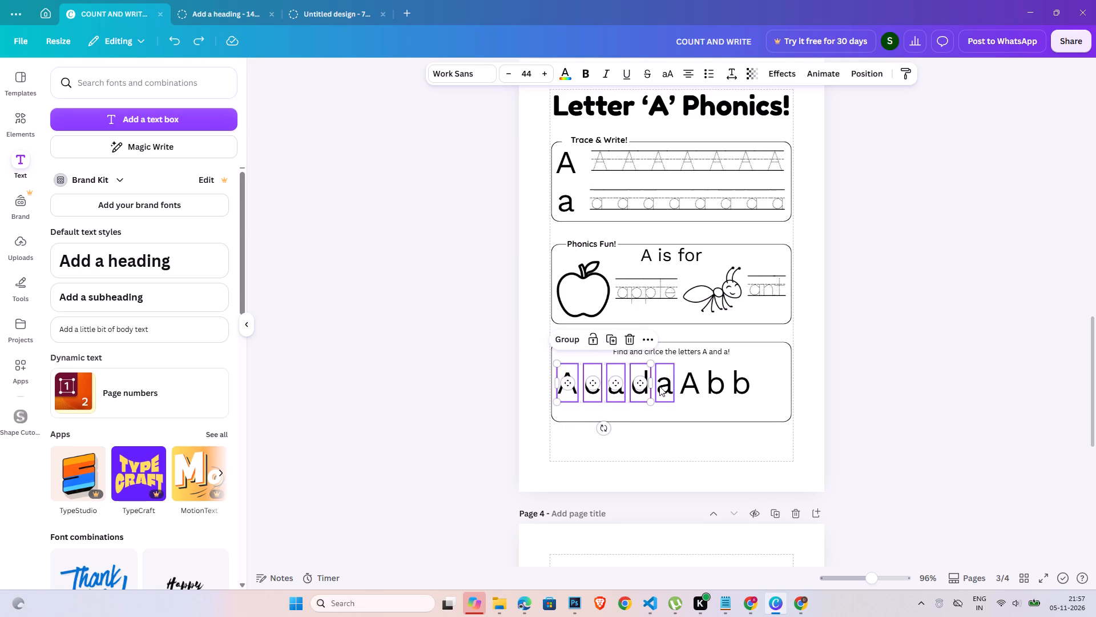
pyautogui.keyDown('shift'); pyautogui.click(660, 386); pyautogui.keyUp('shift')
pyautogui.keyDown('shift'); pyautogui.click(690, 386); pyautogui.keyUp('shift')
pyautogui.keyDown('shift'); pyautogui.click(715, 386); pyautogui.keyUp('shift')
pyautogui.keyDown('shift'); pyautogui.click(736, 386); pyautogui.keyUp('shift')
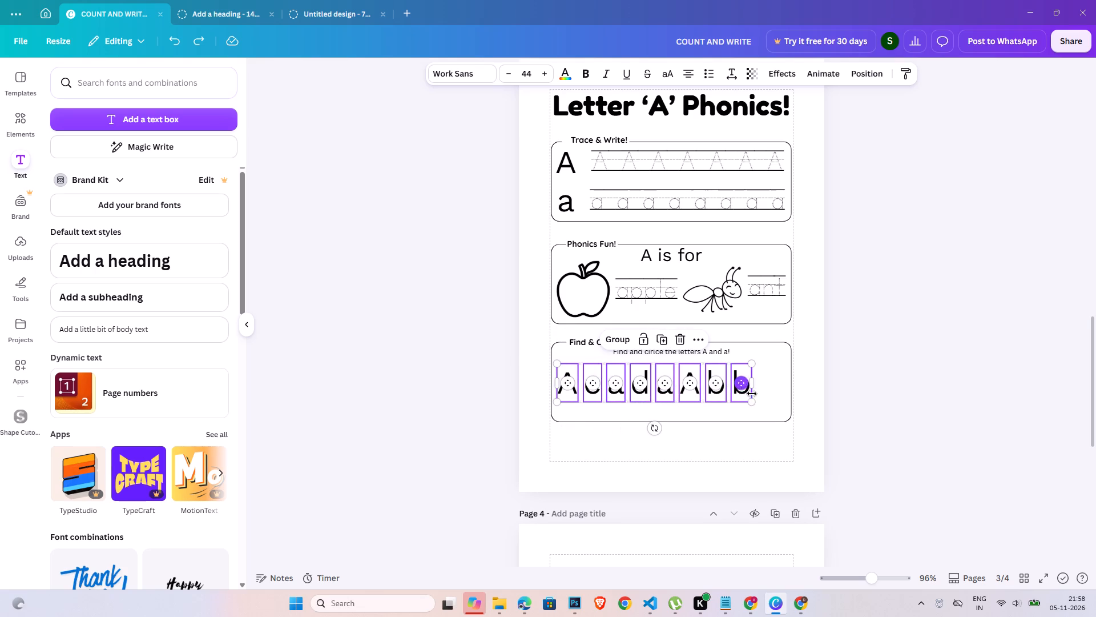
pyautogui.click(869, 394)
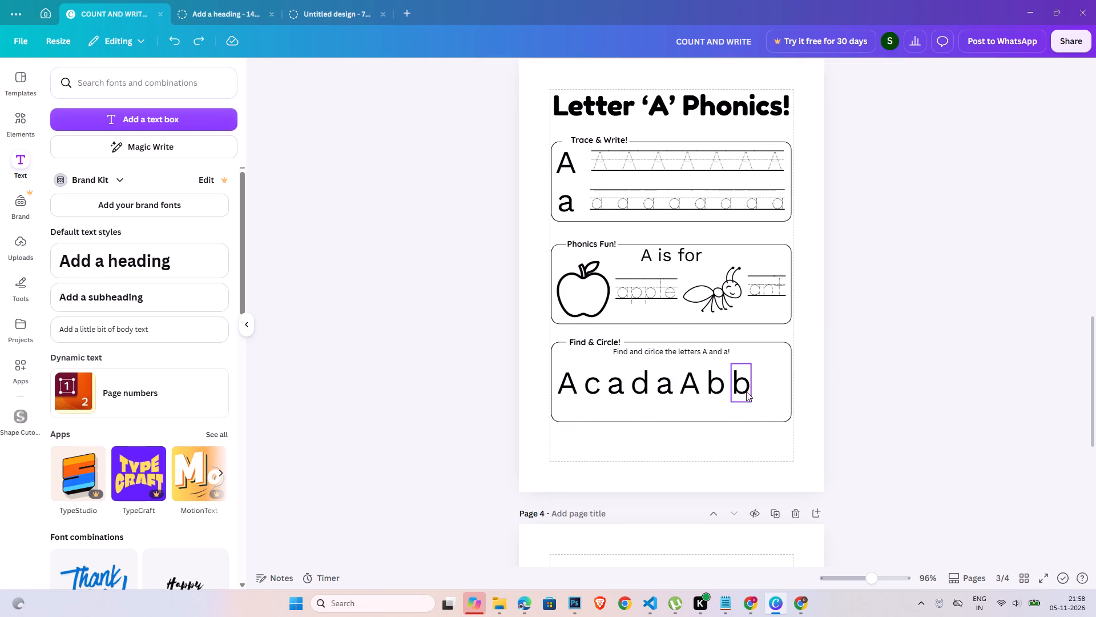
# Duplicate the last "b", place the copy at the right end of the letter row, and change it to "d".
pyautogui.click(746, 390)
pyautogui.hotkey('ctrl', 'c')
pyautogui.hotkey('ctrl', 'v')
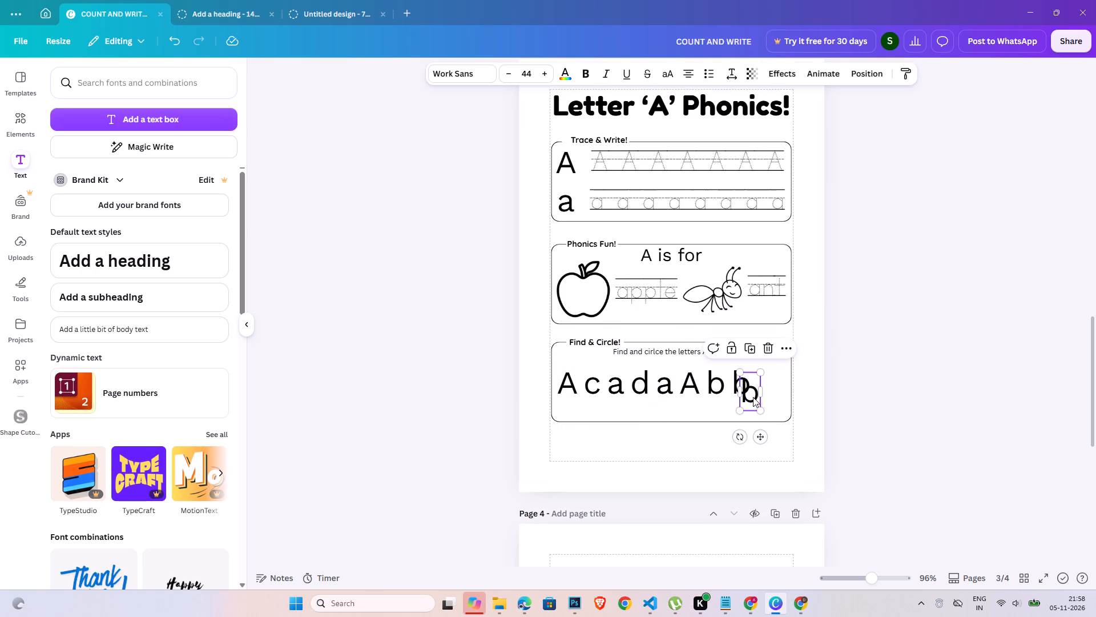
pyautogui.moveTo(753, 397); pyautogui.dragTo(768, 391)
pyautogui.doubleClick(768, 391)
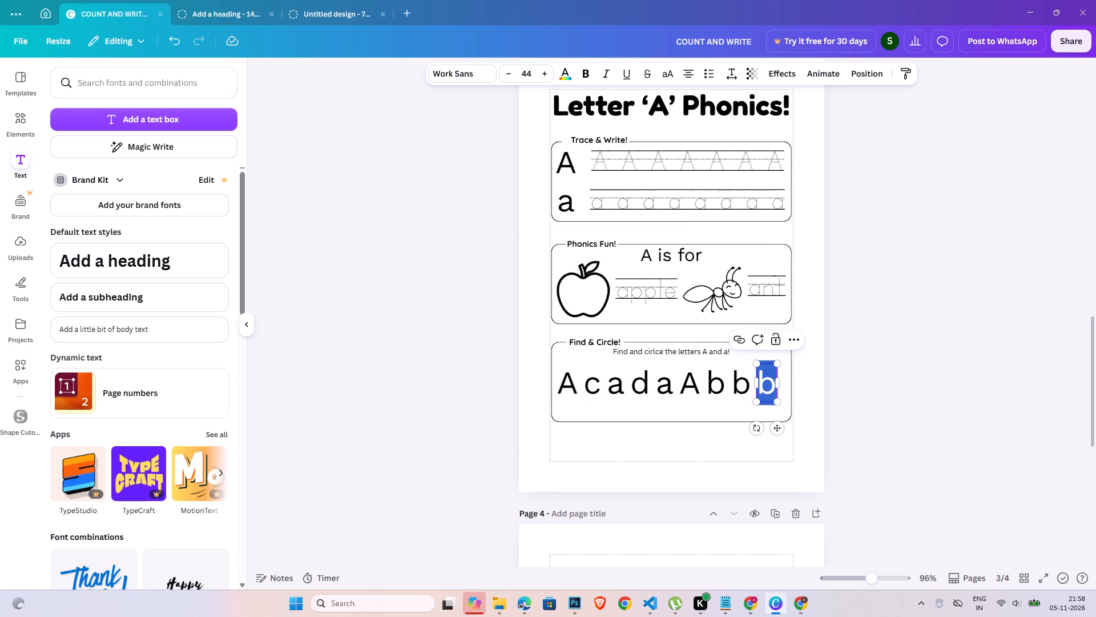
pyautogui.press('d')
pyautogui.click(867, 396)
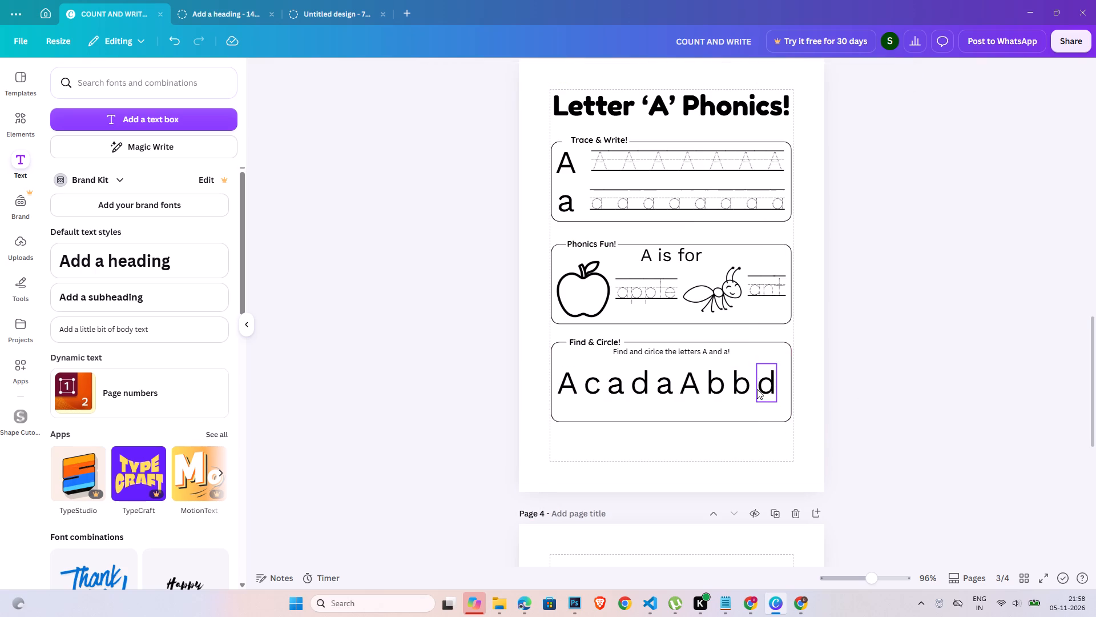
# Duplicate the last "d", place the copy below the row between the second "a" and second "A", and change it to "e".
pyautogui.click(757, 389)
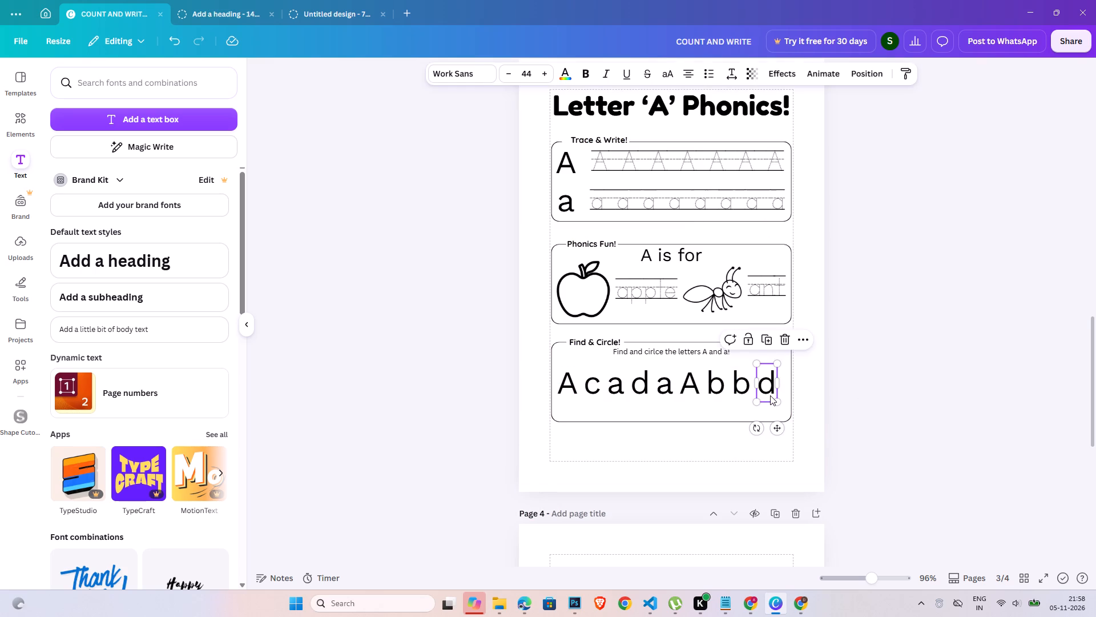
pyautogui.hotkey('ctrl', 'c')
pyautogui.hotkey('ctrl', 'v')
pyautogui.moveTo(775, 396); pyautogui.dragTo(679, 410)
pyautogui.doubleClick(679, 410)
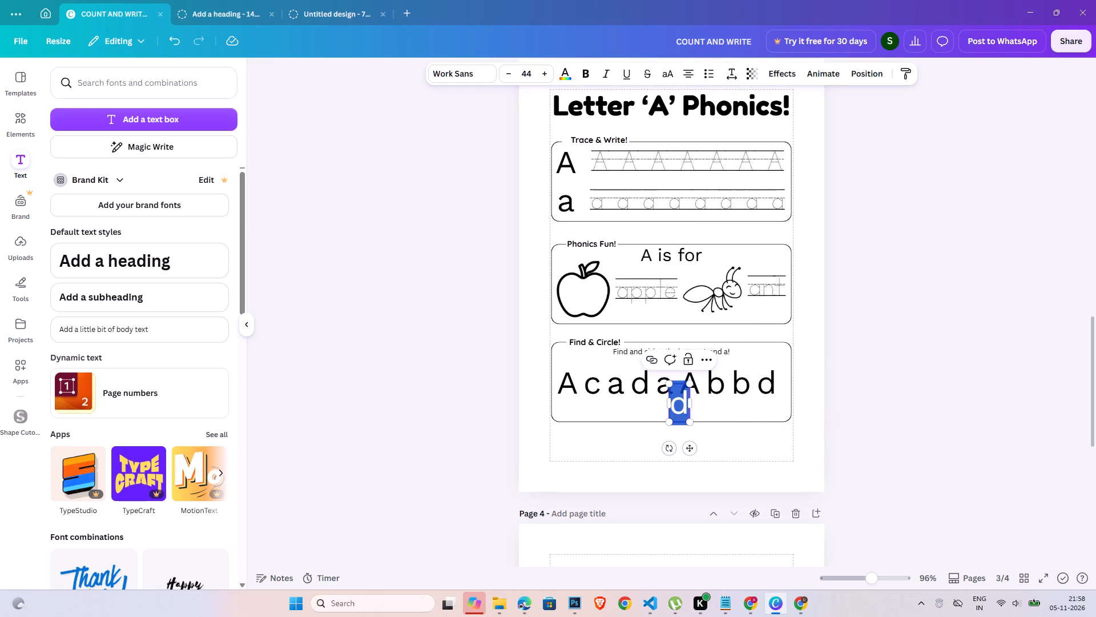
pyautogui.press('e')
pyautogui.click(898, 410)
# Scatter the letters in two staggered levels, with A, a, a, A, b higher and c, d, e, b, d lower.
pyautogui.moveTo(568, 384); pyautogui.dragTo(571, 370)
pyautogui.moveTo(598, 391); pyautogui.dragTo(593, 399)
pyautogui.moveTo(615, 388); pyautogui.dragTo(606, 383)
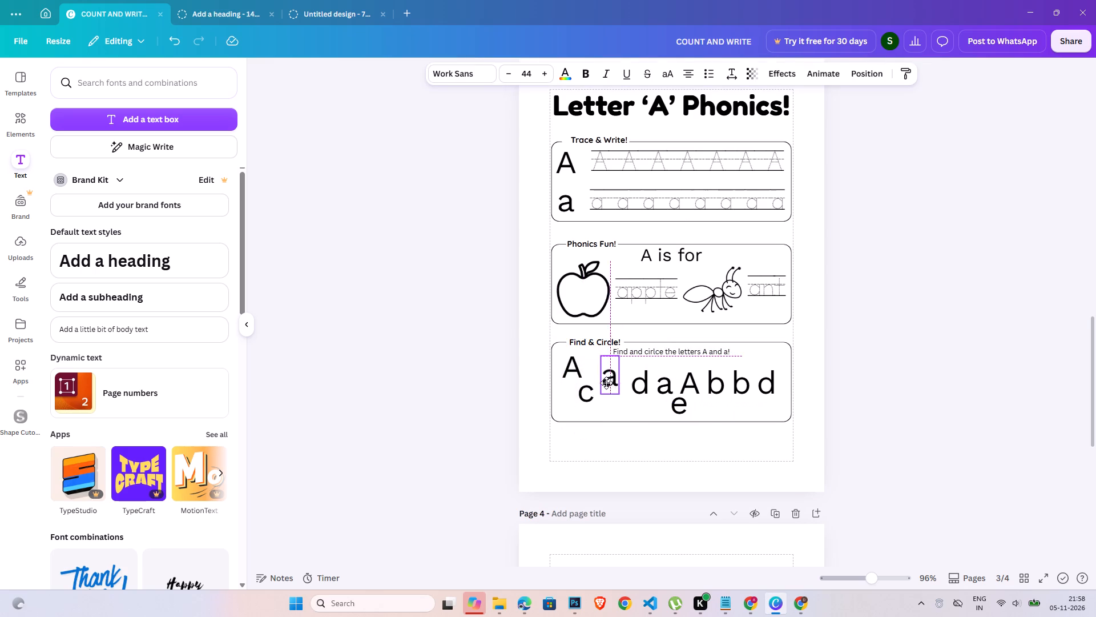
pyautogui.moveTo(606, 383); pyautogui.dragTo(607, 383)
pyautogui.moveTo(647, 386); pyautogui.dragTo(629, 403)
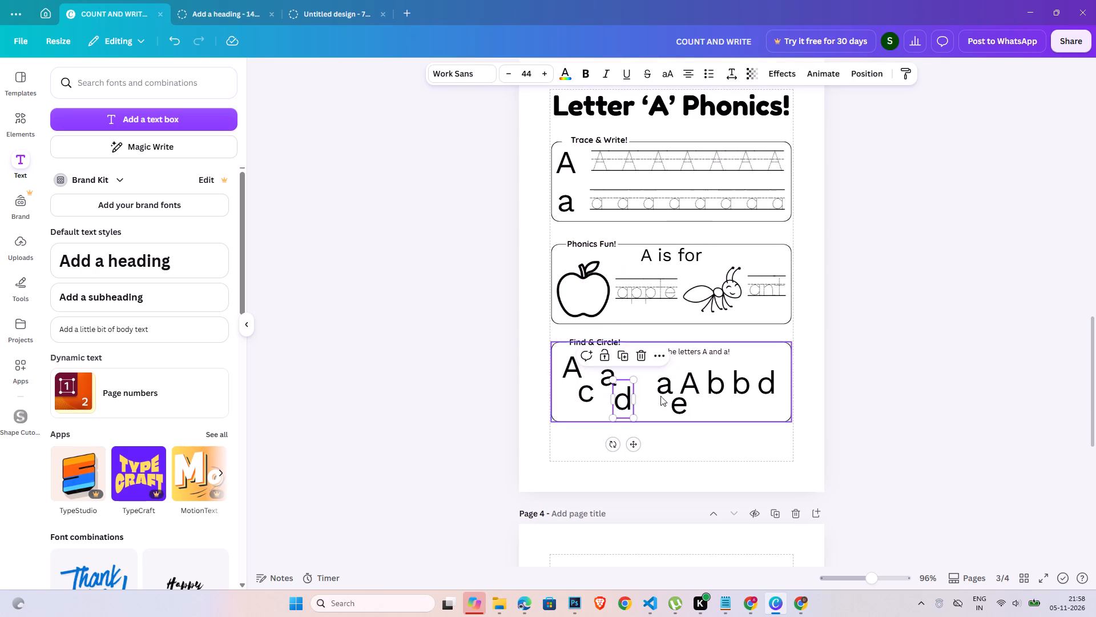
pyautogui.moveTo(664, 392); pyautogui.dragTo(648, 383)
pyautogui.moveTo(698, 383); pyautogui.dragTo(707, 374)
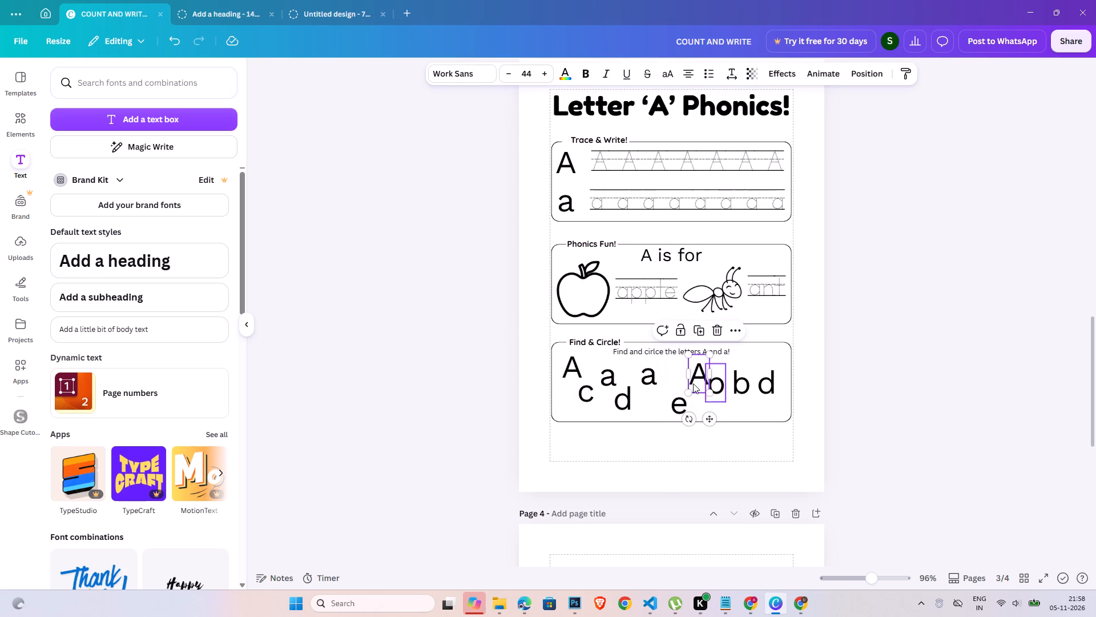
pyautogui.moveTo(681, 402); pyautogui.dragTo(660, 400)
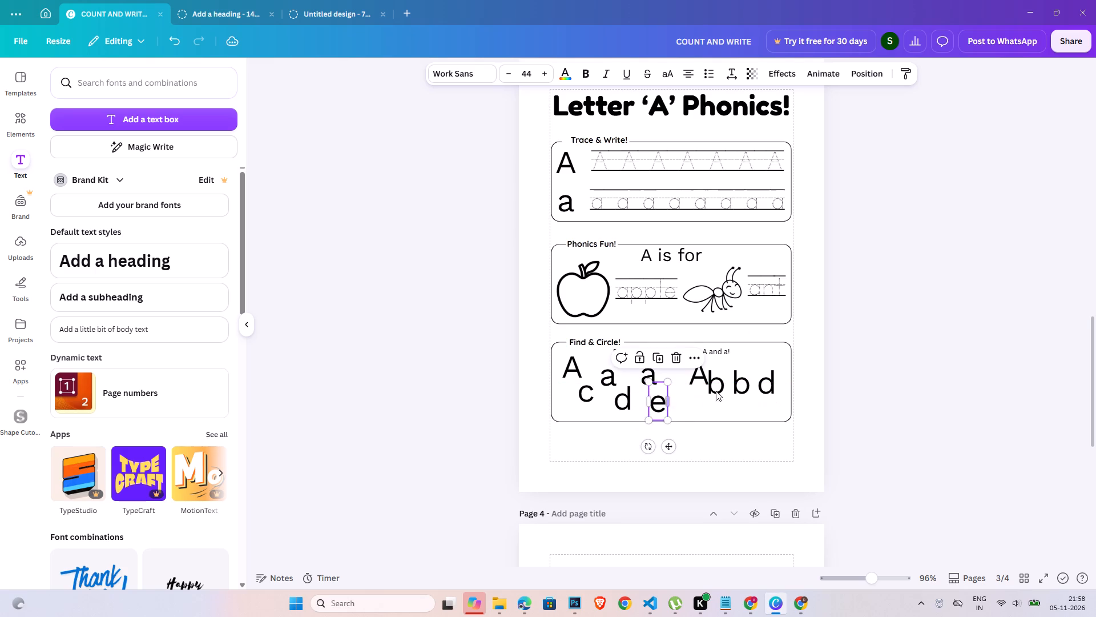
pyautogui.moveTo(720, 390); pyautogui.dragTo(689, 403)
pyautogui.moveTo(748, 389); pyautogui.dragTo(735, 383)
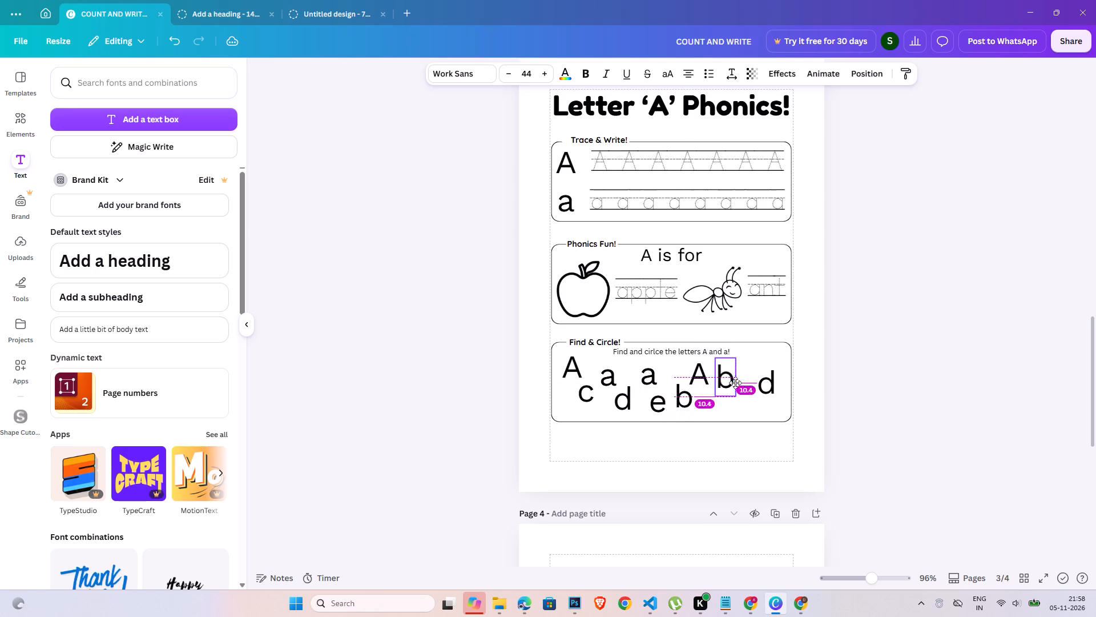
pyautogui.moveTo(735, 383); pyautogui.dragTo(741, 383)
pyautogui.moveTo(771, 390); pyautogui.dragTo(722, 410)
# Duplicate the upper "b" in the "Find & Circle!" box, place the copy at the end of the scattered letters, and change it to "a".
pyautogui.click(744, 384)
pyautogui.hotkey('ctrl', 'c')
pyautogui.hotkey('ctrl', 'v')
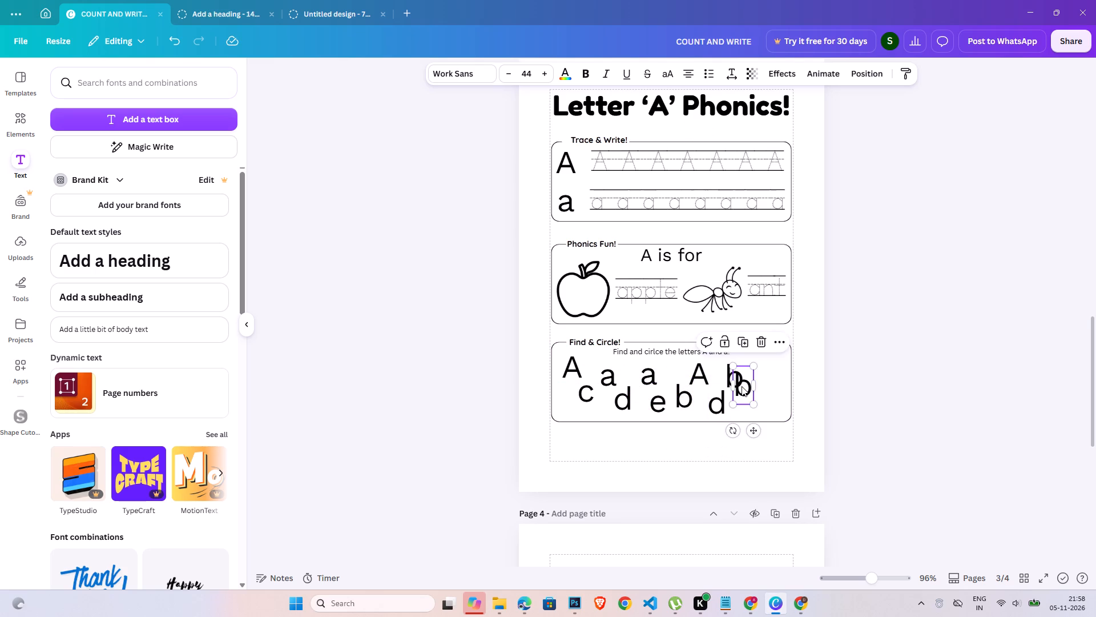
pyautogui.moveTo(742, 387); pyautogui.dragTo(760, 394)
pyautogui.doubleClick(760, 394)
pyautogui.press('a')
pyautogui.click(838, 402)
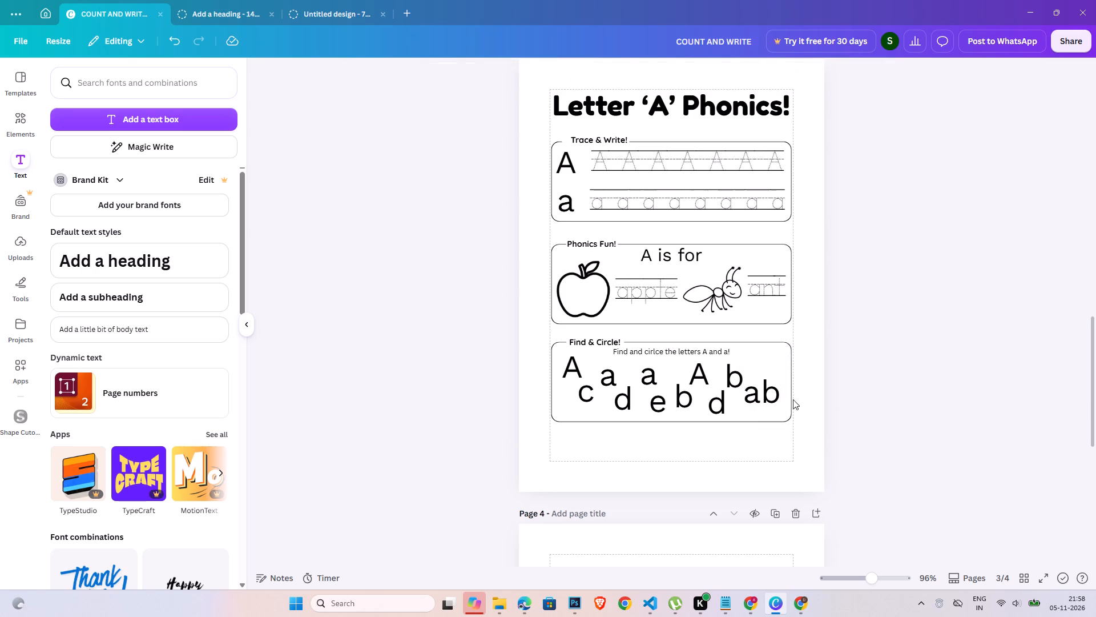
pyautogui.doubleClick(778, 394)
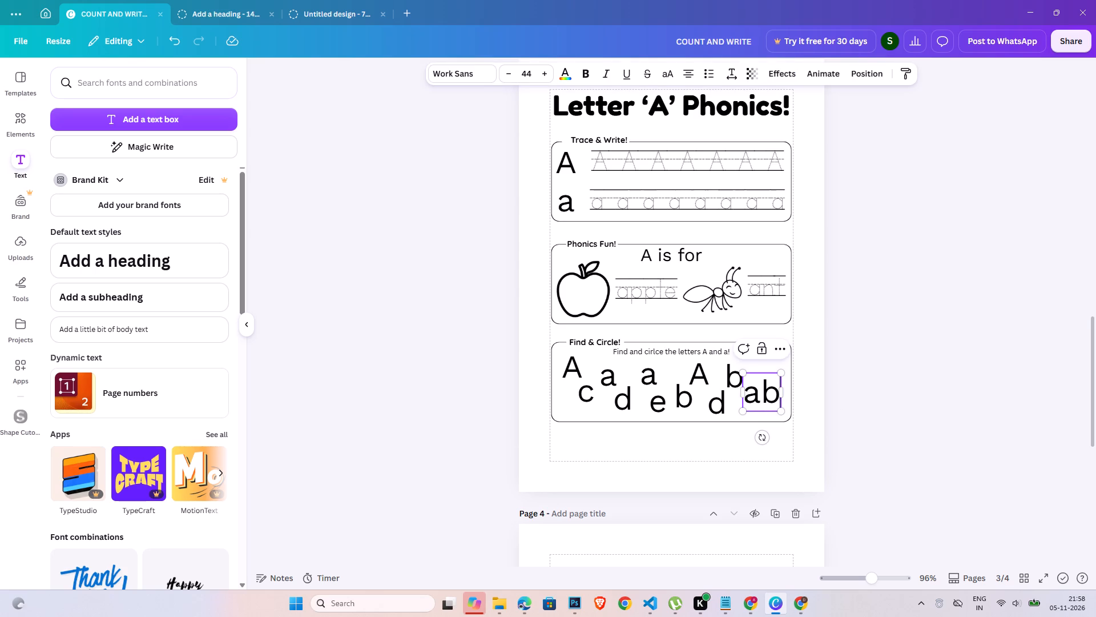
pyautogui.click(777, 394)
pyautogui.press('BackSpace')
pyautogui.click(968, 410)
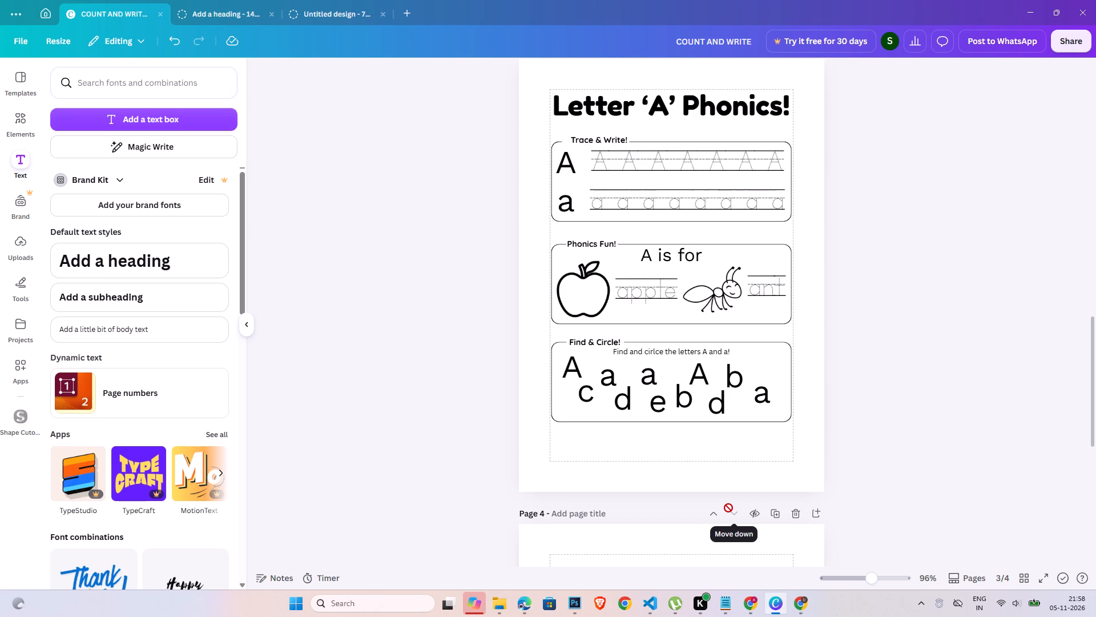
# Delete the blank page 4 below the Letter 'A' Phonics page.
pyautogui.scroll(-7, 749, 488)
pyautogui.scroll(3, 884, 457)
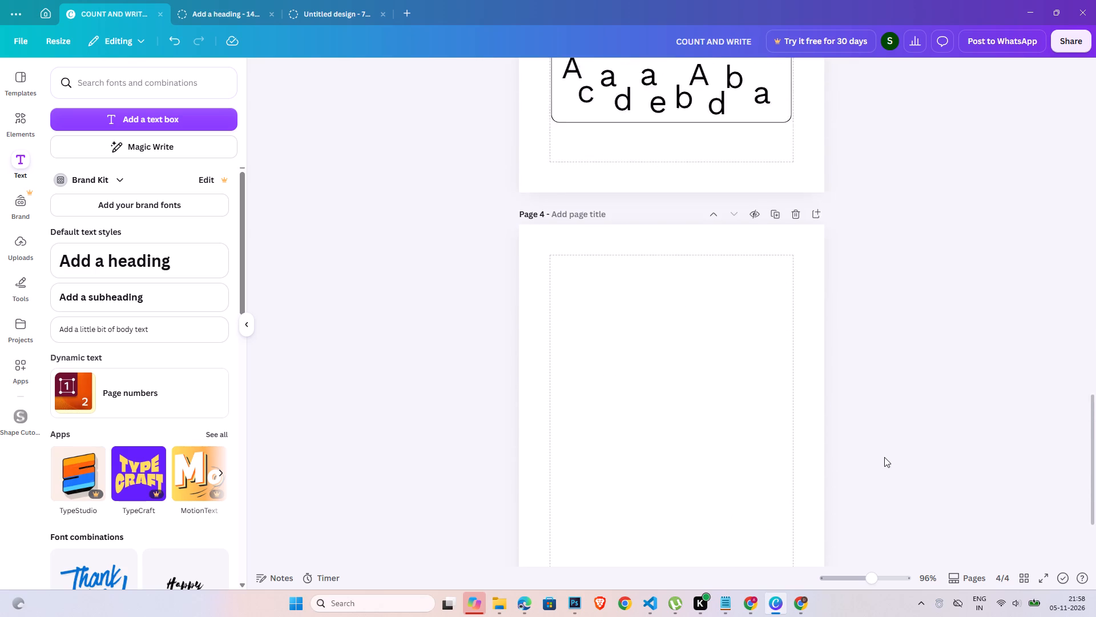
pyautogui.click(793, 290)
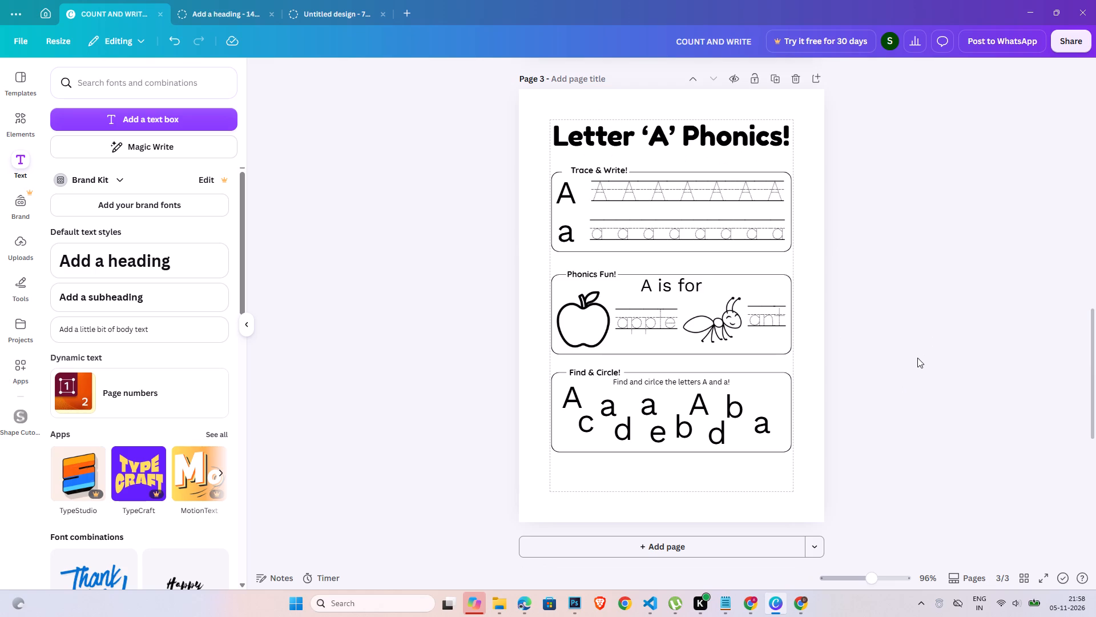
# Zoom out to 57% and duplicate the Letter 'A' Phonics page as page 4.
pyautogui.click(861, 578)
pyautogui.click(912, 403)
pyautogui.scroll(-1, 901, 407)
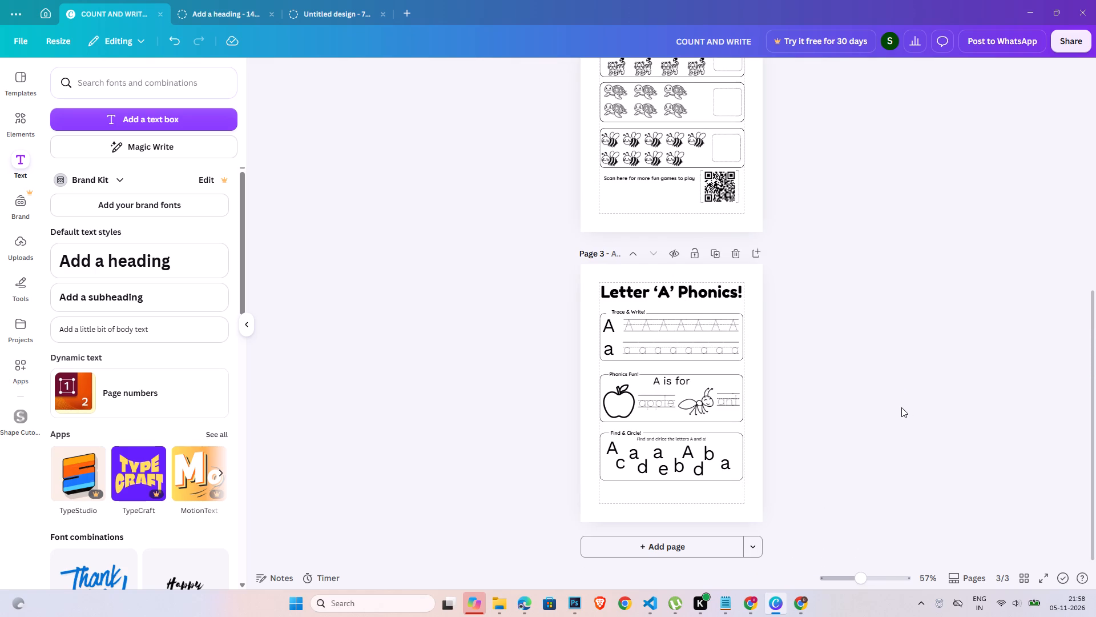
pyautogui.scroll(-2, 901, 407)
pyautogui.click(710, 258)
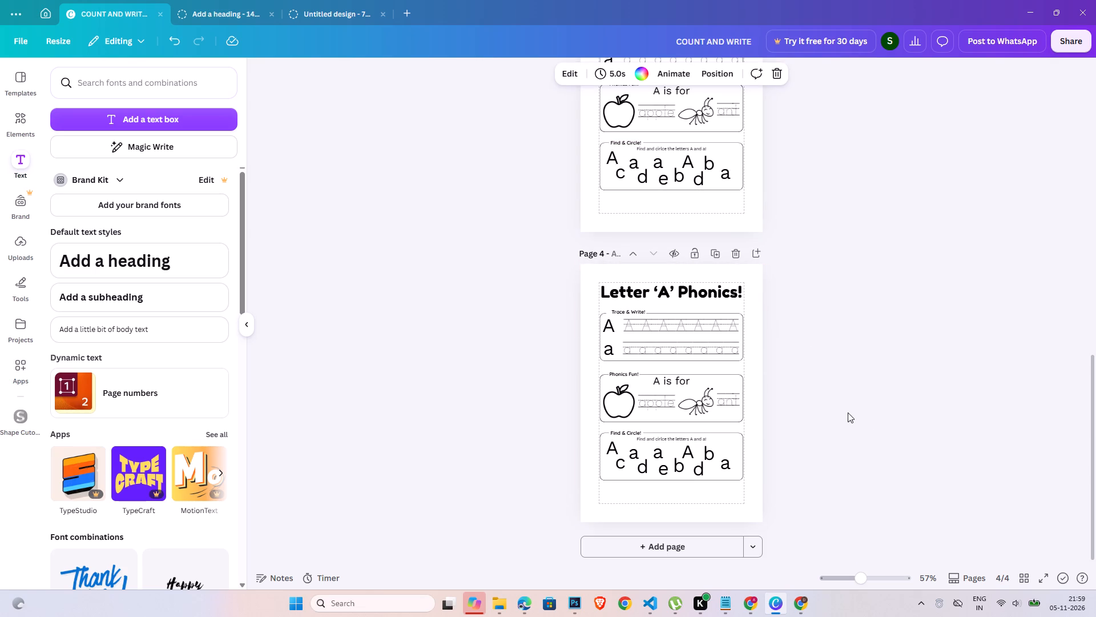
pyautogui.click(848, 412)
# Change the page 4 title to "Letter 'B' Phonics!".
pyautogui.doubleClick(660, 285)
pyautogui.click(668, 283)
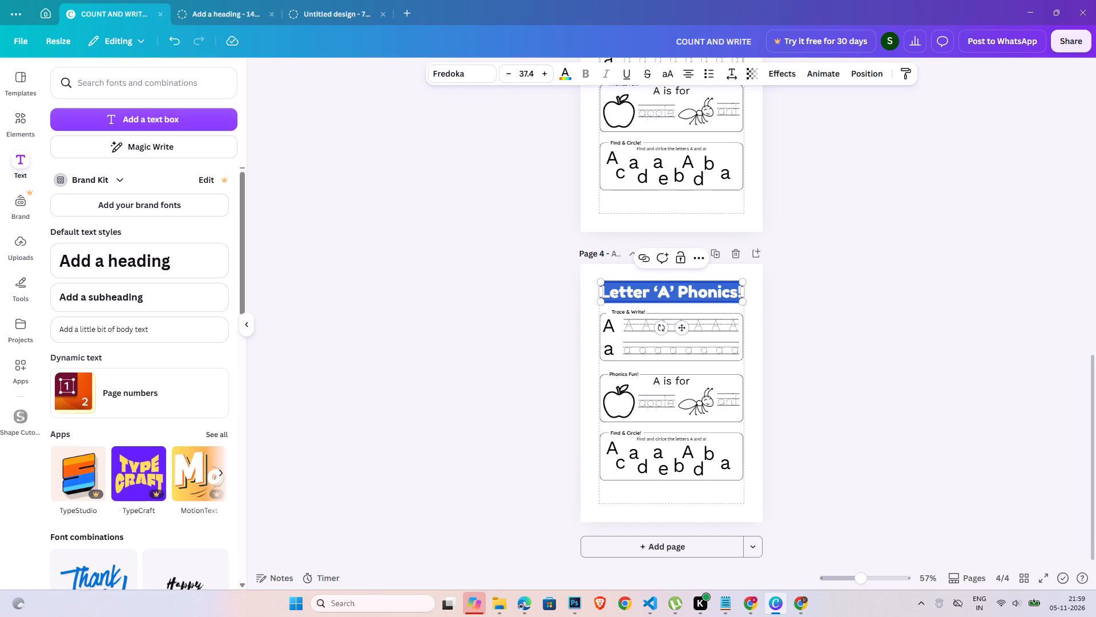
pyautogui.click(664, 294)
pyautogui.moveTo(670, 292); pyautogui.dragTo(661, 295)
pyautogui.hotkey('shift', 'b')
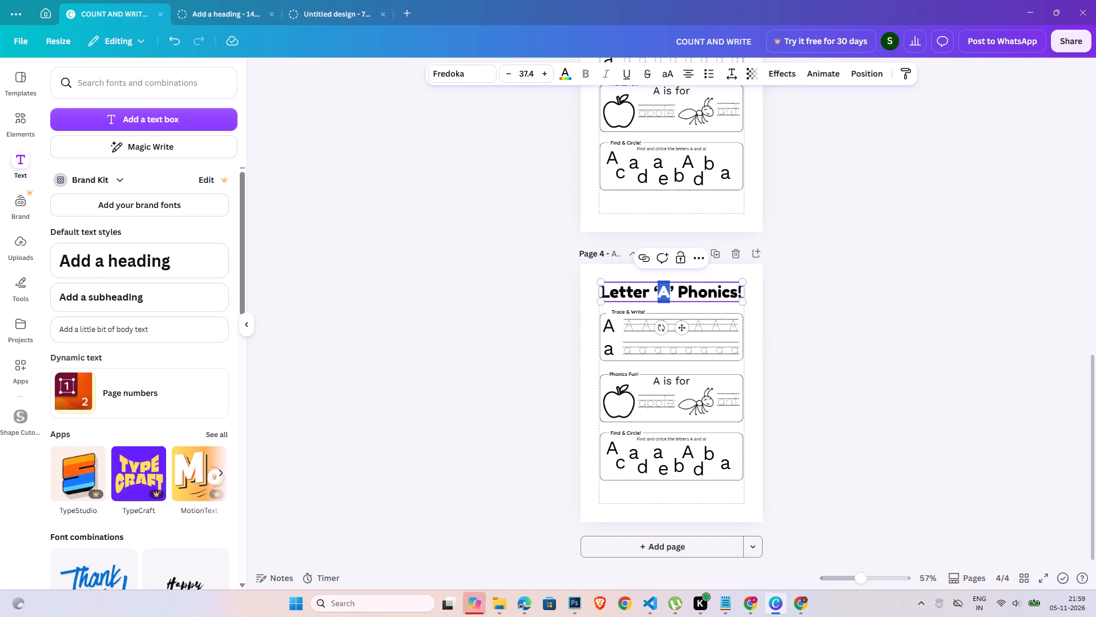
pyautogui.click(851, 324)
# Change both large example letters in page 4's "Trace & Write!" box, "A" and "a", to "B".
pyautogui.doubleClick(610, 323)
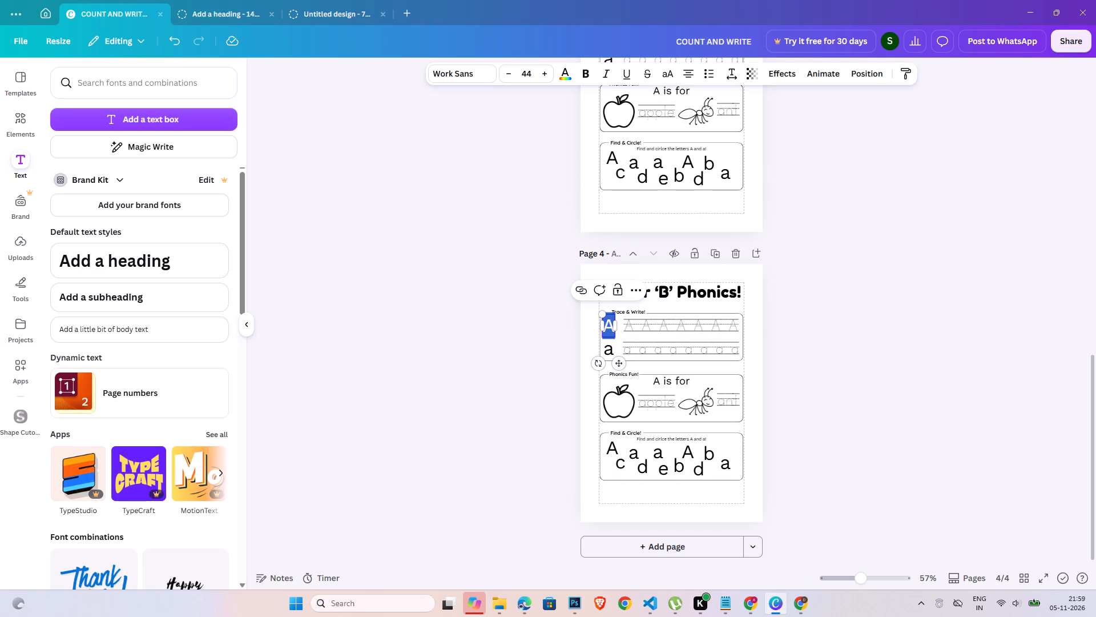
pyautogui.hotkey('shift', 'b')
pyautogui.doubleClick(609, 355)
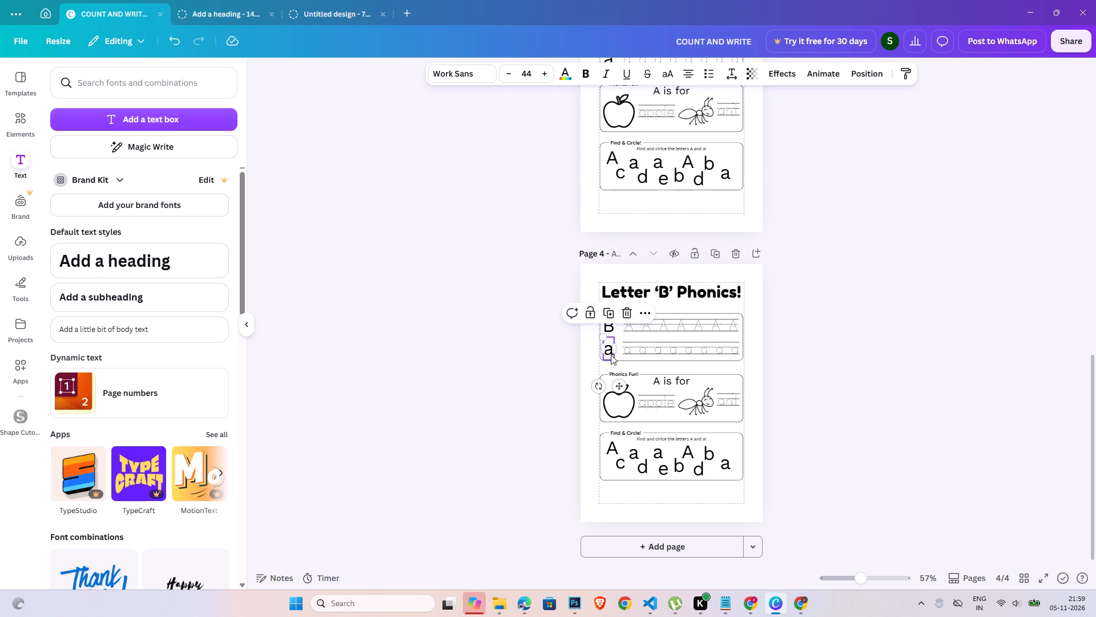
pyautogui.hotkey('shift', 'b')
pyautogui.click(861, 411)
# Change the "A is for" text in page 4's "Phonics Fun!" box to "B is for".
pyautogui.doubleClick(657, 378)
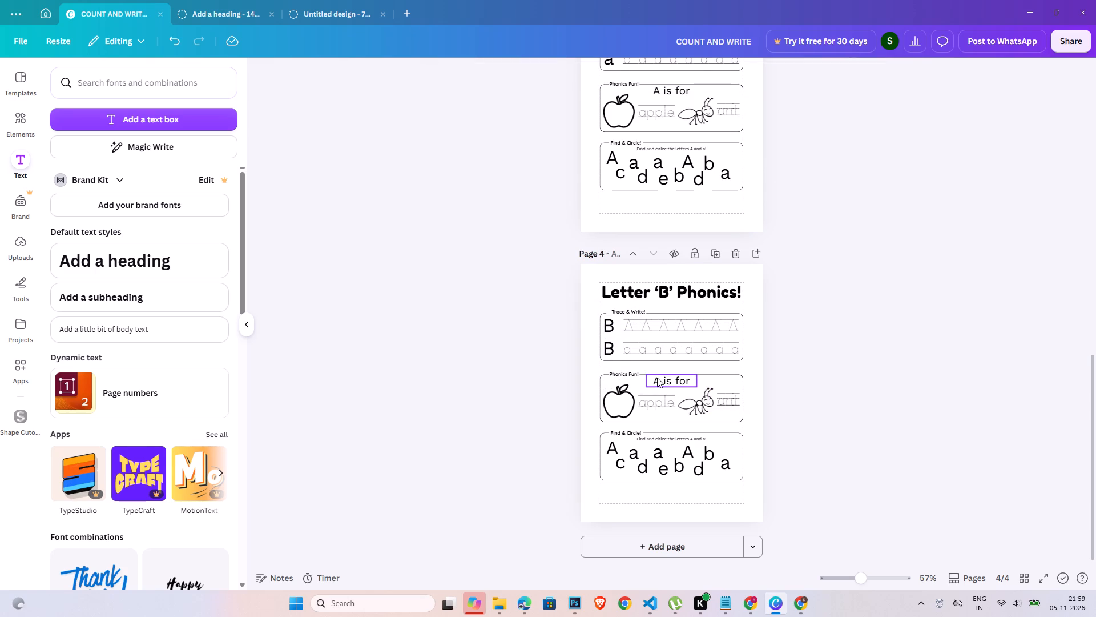
pyautogui.click(657, 378)
pyautogui.click(658, 378)
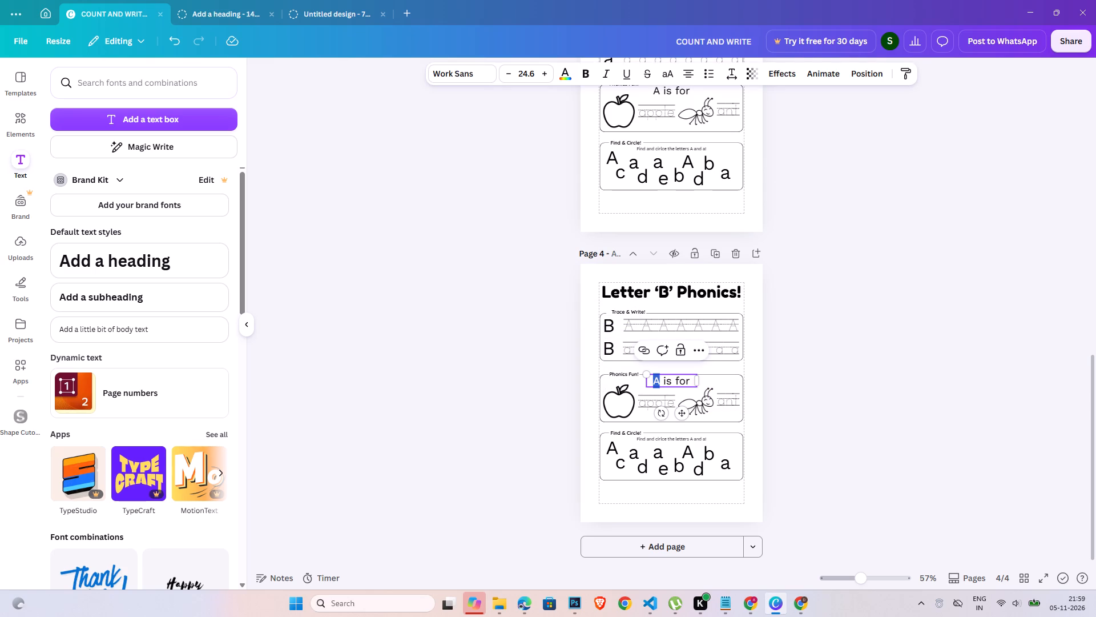
pyautogui.hotkey('shift', 'b')
pyautogui.click(829, 421)
# Change the first "A" and the first "d" in page 4's "Find & Circle!" box to "B".
pyautogui.click(615, 450)
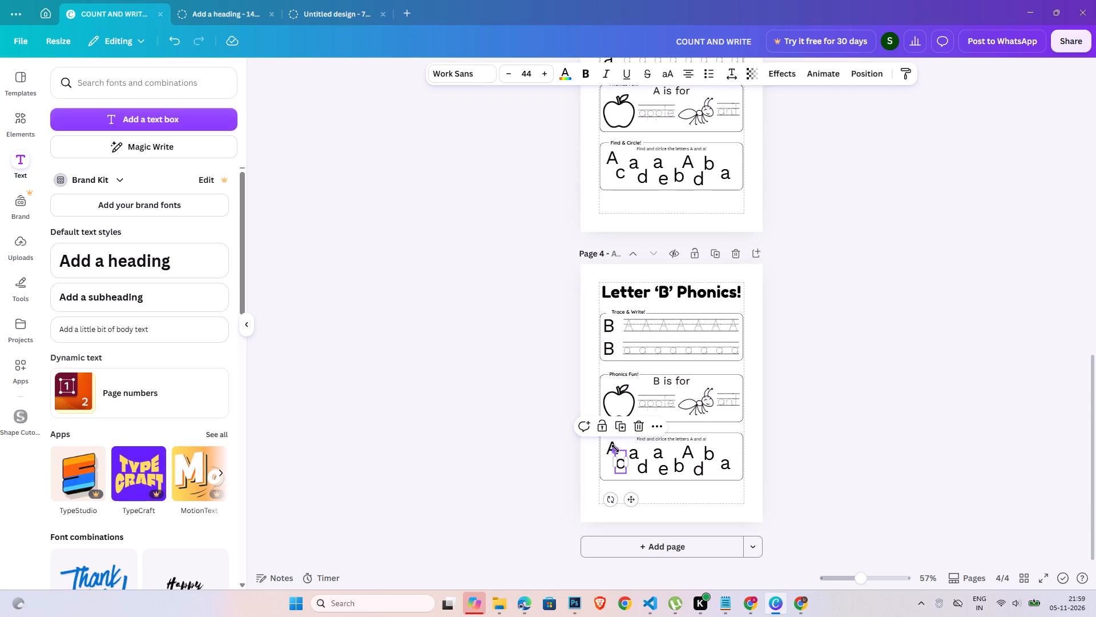
pyautogui.doubleClick(614, 443)
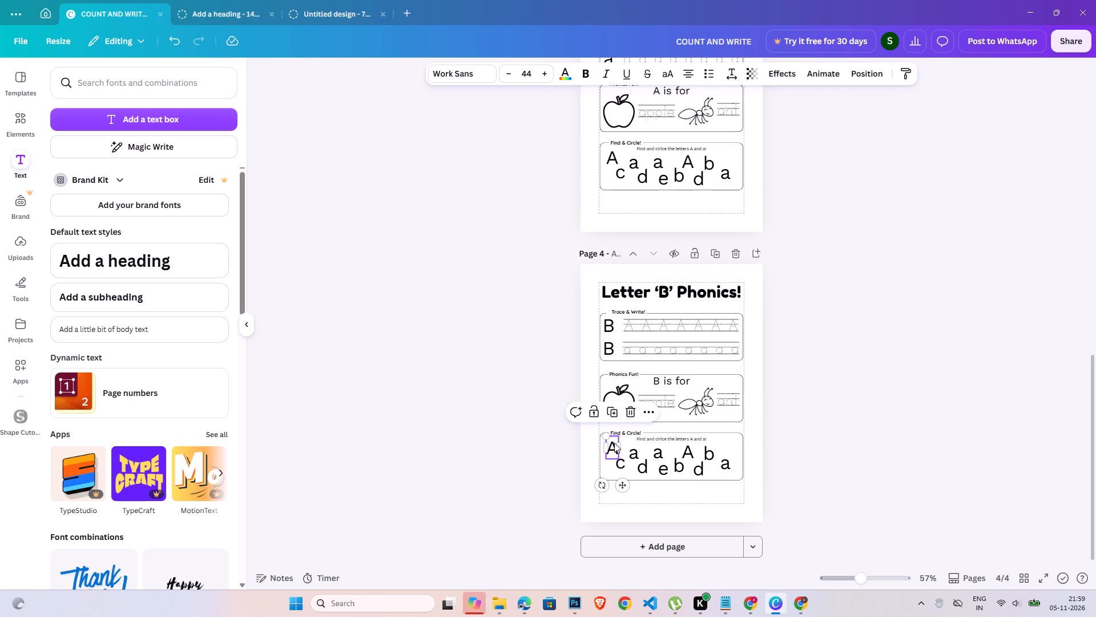
pyautogui.click(886, 448)
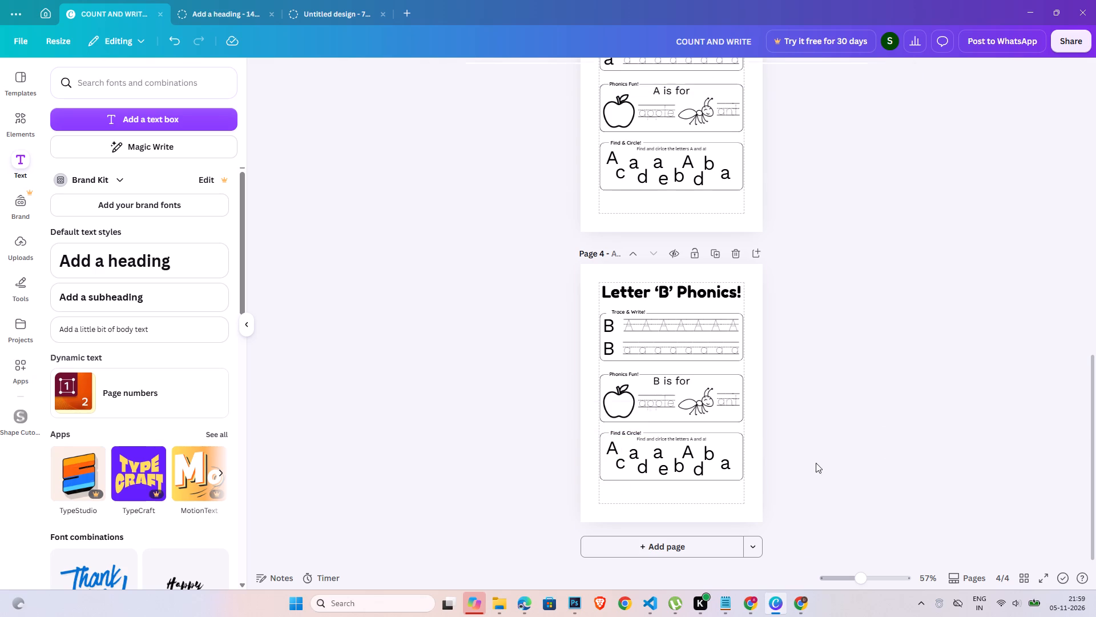
pyautogui.doubleClick(613, 445)
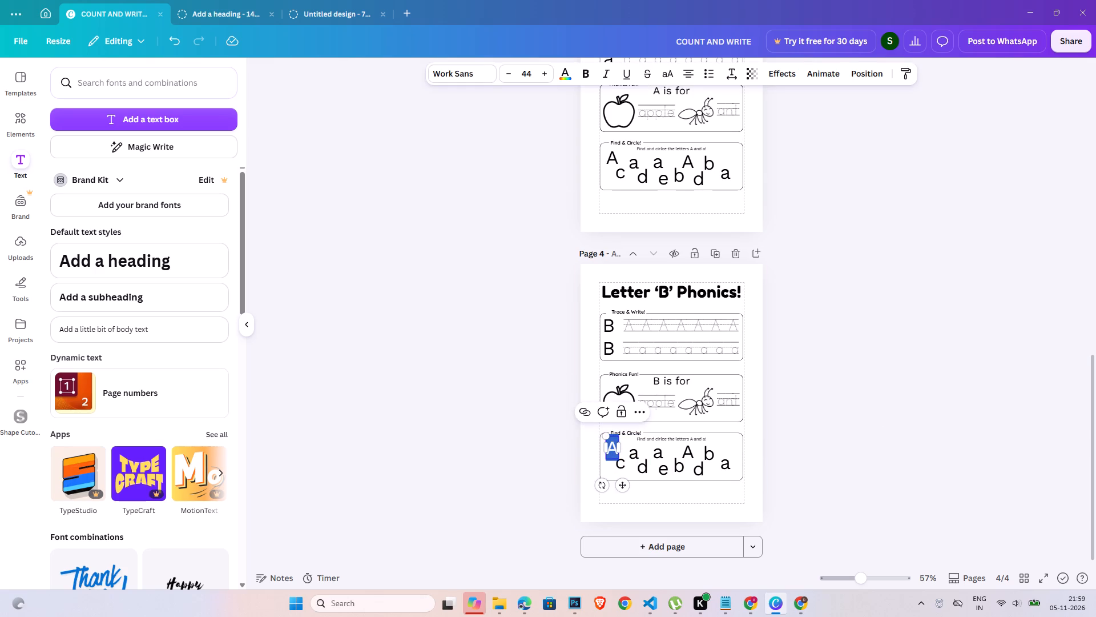
pyautogui.hotkey('shift', 'b')
pyautogui.click(803, 459)
pyautogui.doubleClick(640, 463)
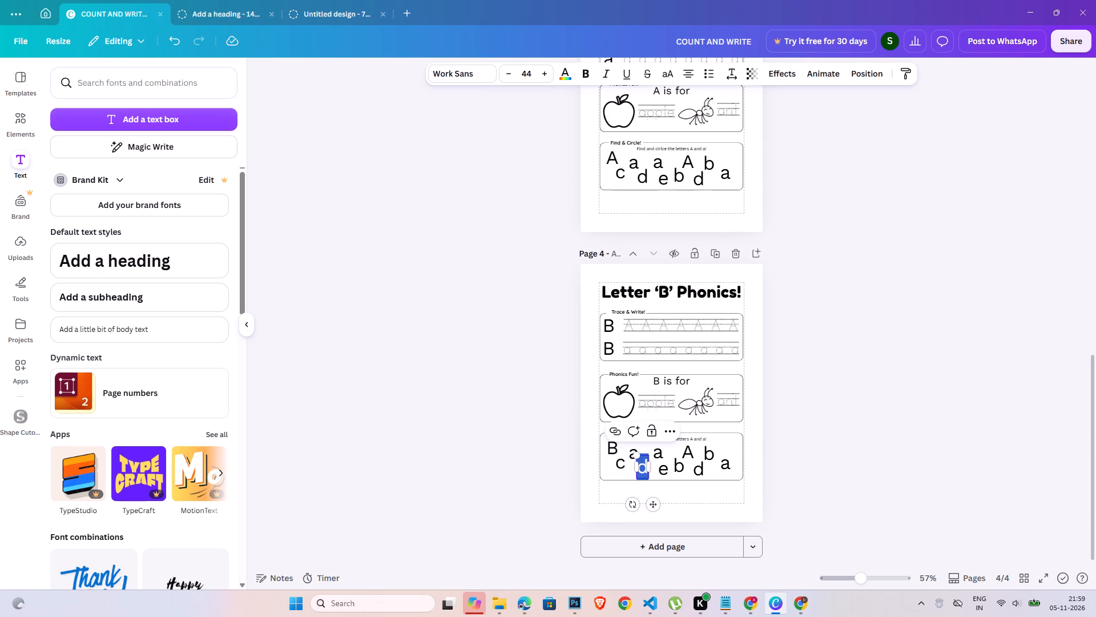
pyautogui.hotkey('shift', 'b')
pyautogui.click(808, 471)
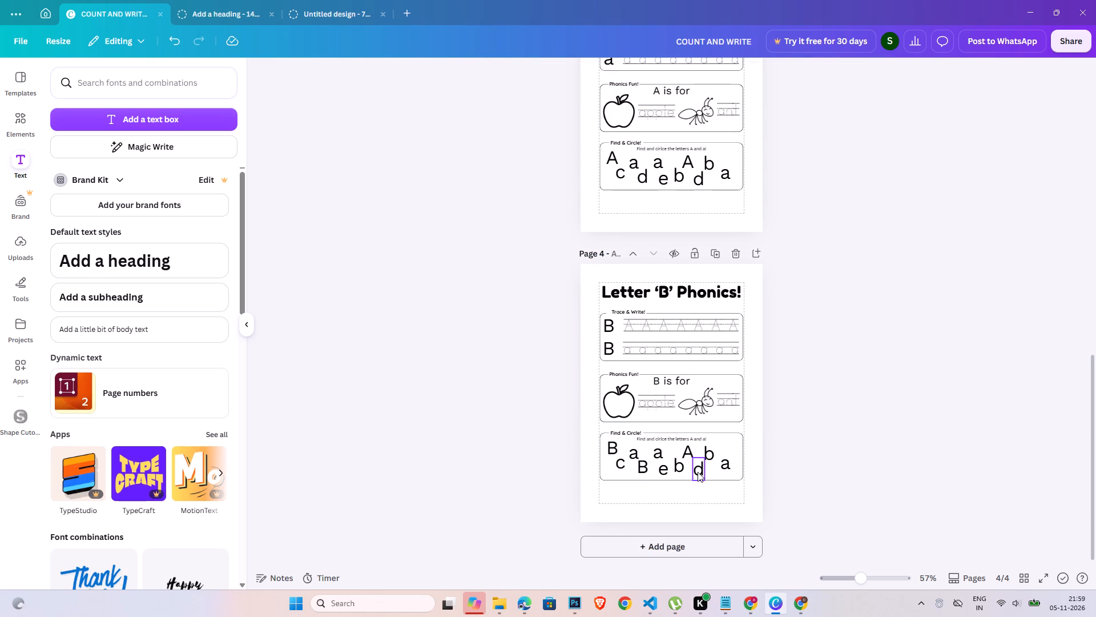
pyautogui.click(874, 464)
# Replace the uppercase tracing row in page 4's "Trace & Write!" box with "B B B B B B B".
pyautogui.scroll(2, 827, 478)
pyautogui.scroll(-3, 826, 478)
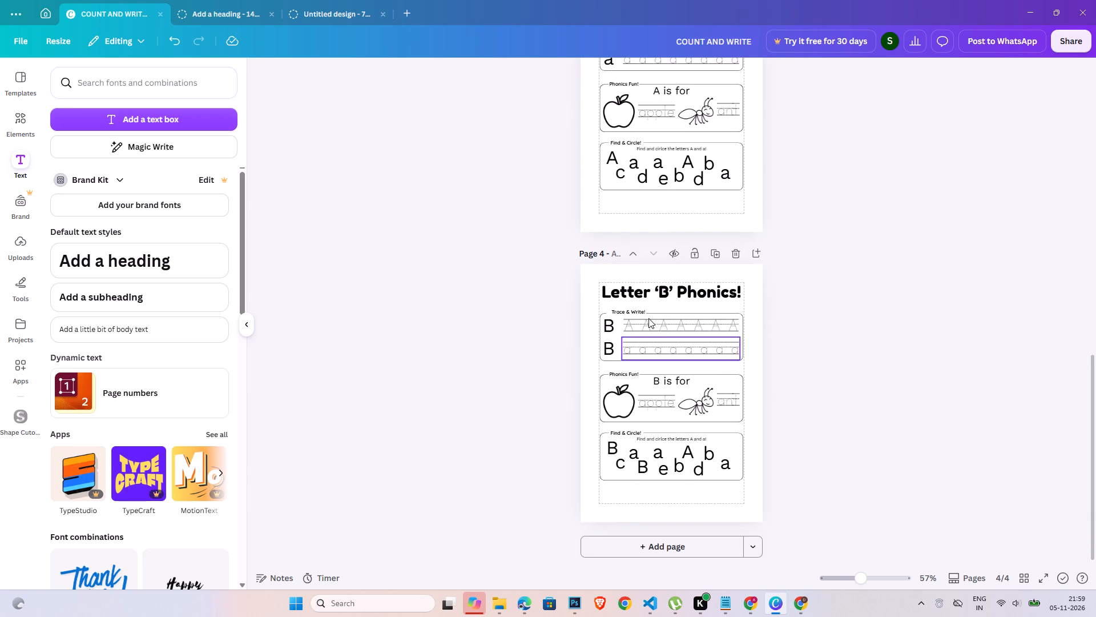
pyautogui.tripleClick(636, 324)
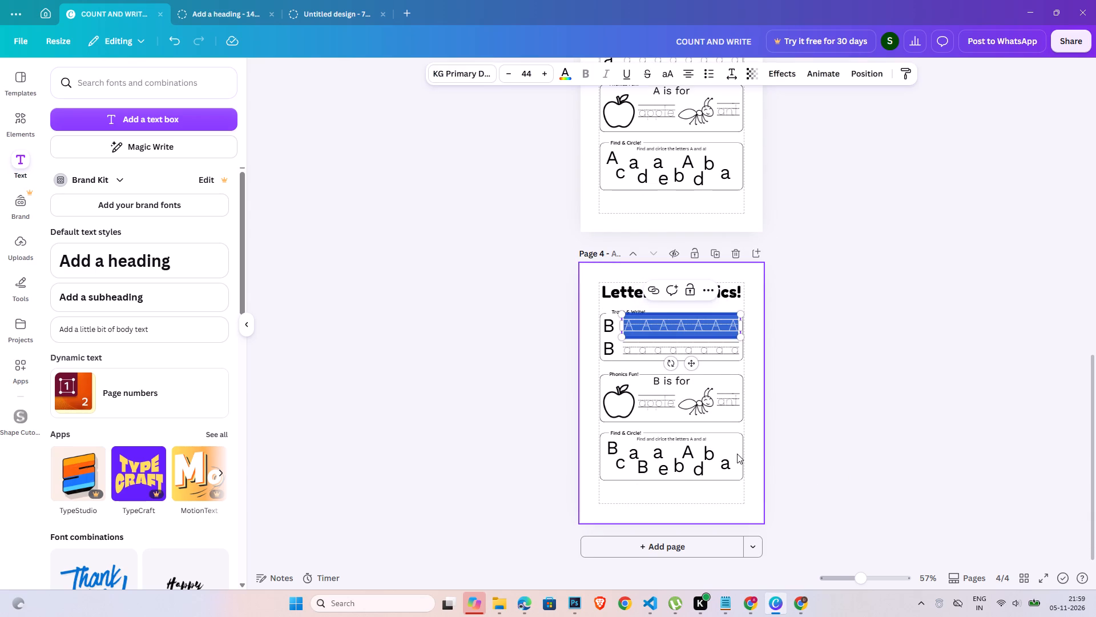
pyautogui.write('B B B B B B B')
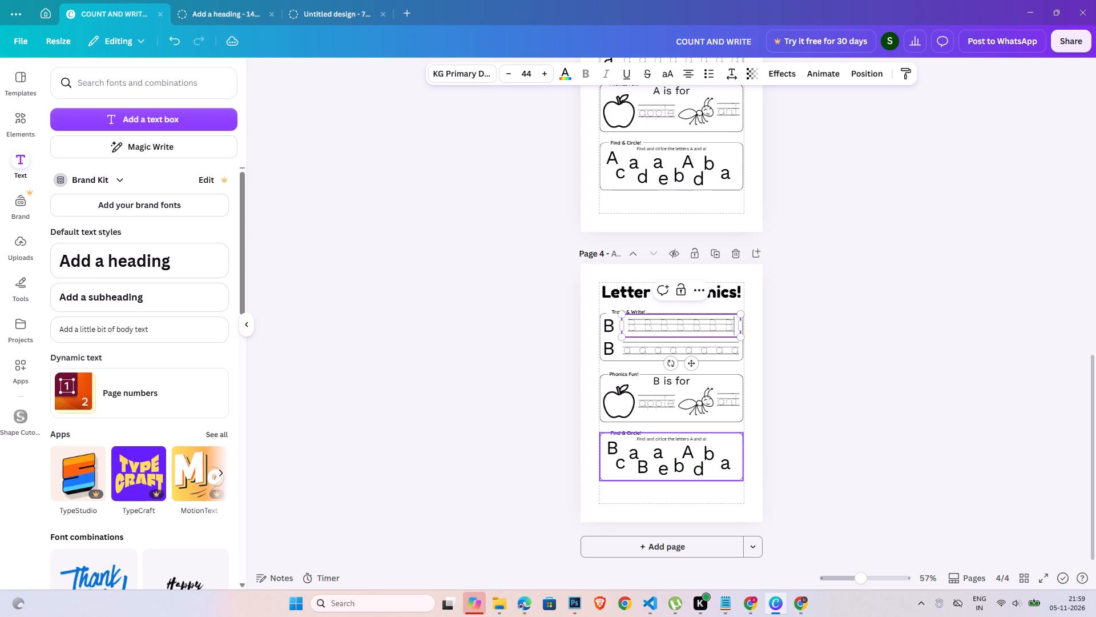
pyautogui.click(820, 457)
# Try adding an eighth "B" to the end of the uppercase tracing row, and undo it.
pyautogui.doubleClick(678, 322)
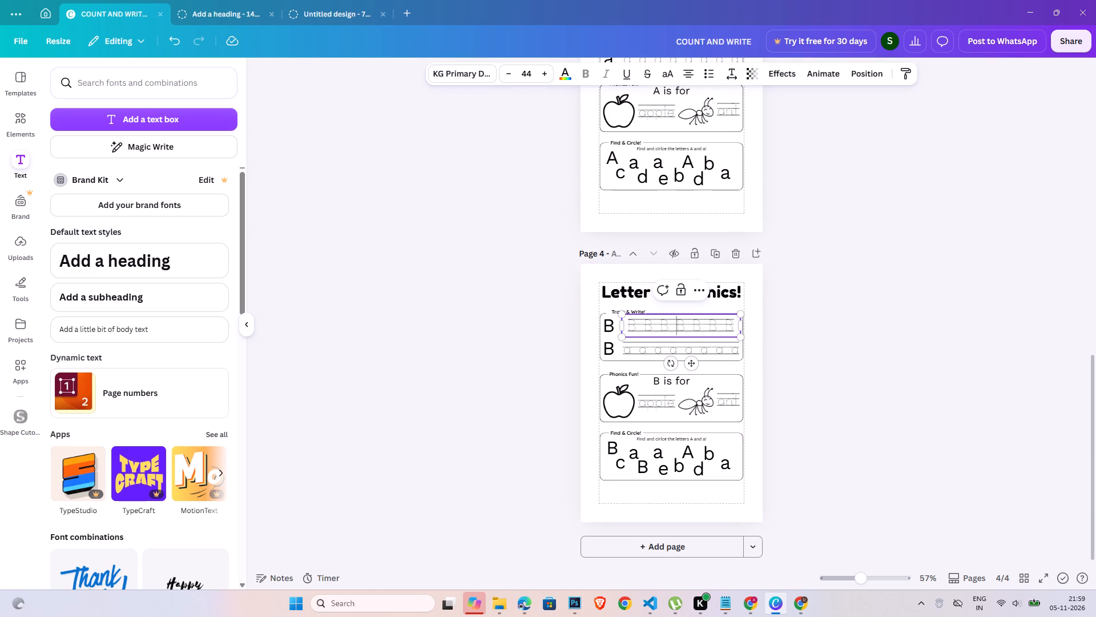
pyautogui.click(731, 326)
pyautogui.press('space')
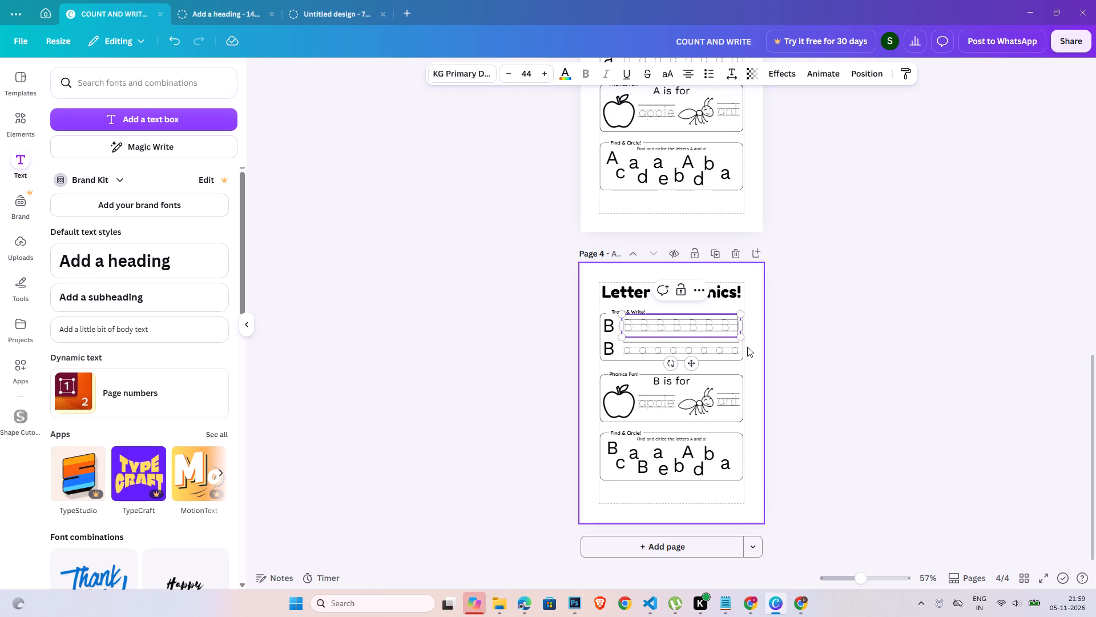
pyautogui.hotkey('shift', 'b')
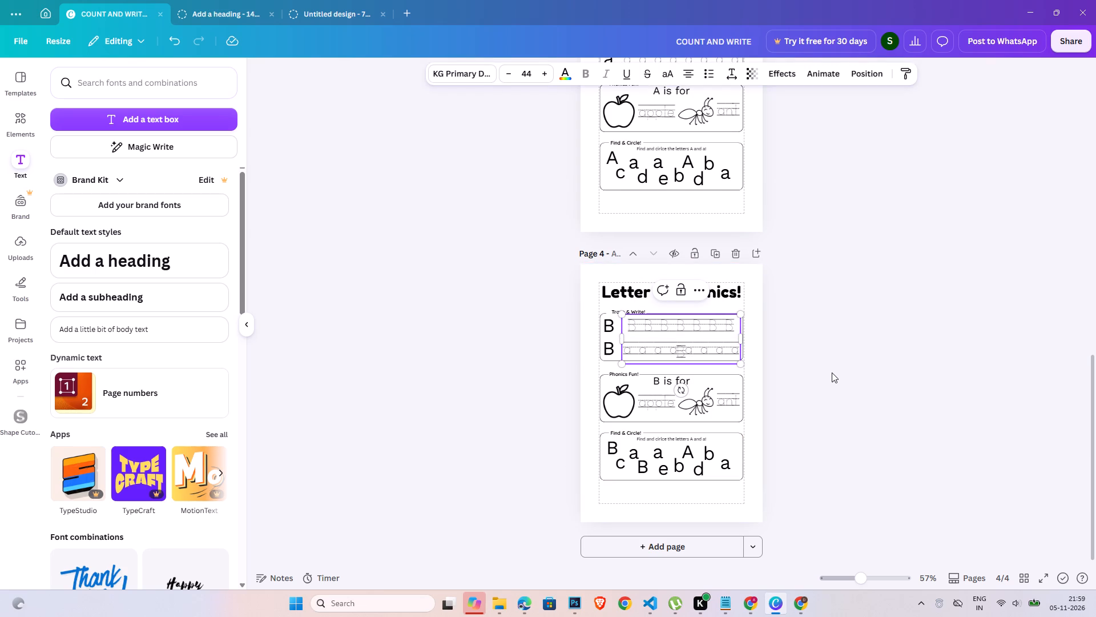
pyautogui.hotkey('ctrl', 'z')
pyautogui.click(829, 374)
# Replace the lowercase tracing row in page 4's "Trace & Write!" box with "b b b b b b b b".
pyautogui.doubleClick(641, 346)
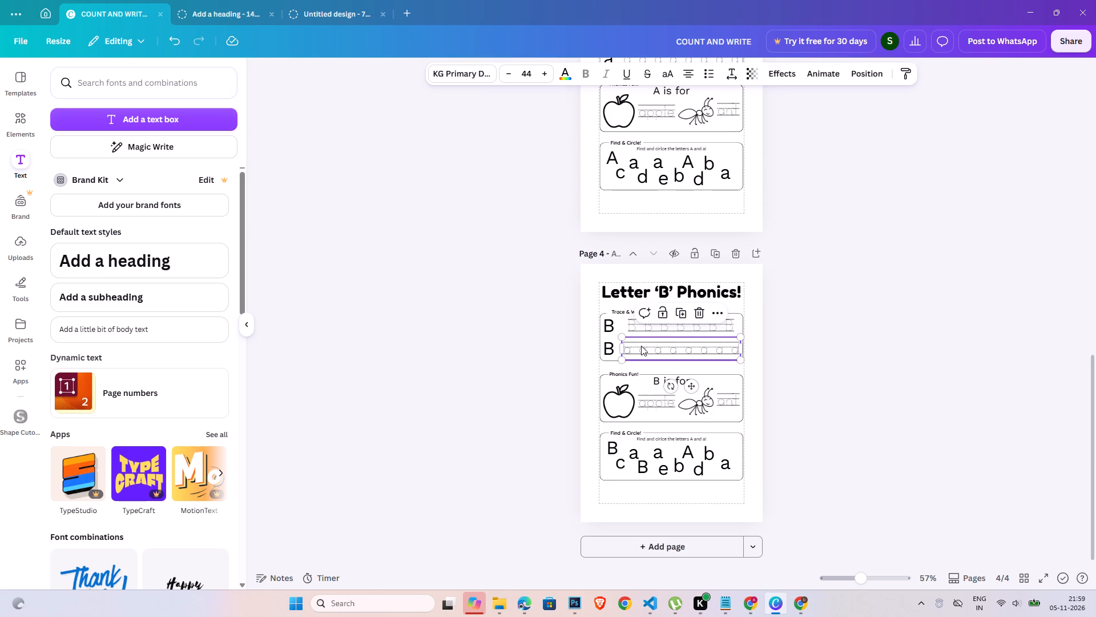
pyautogui.click(633, 349)
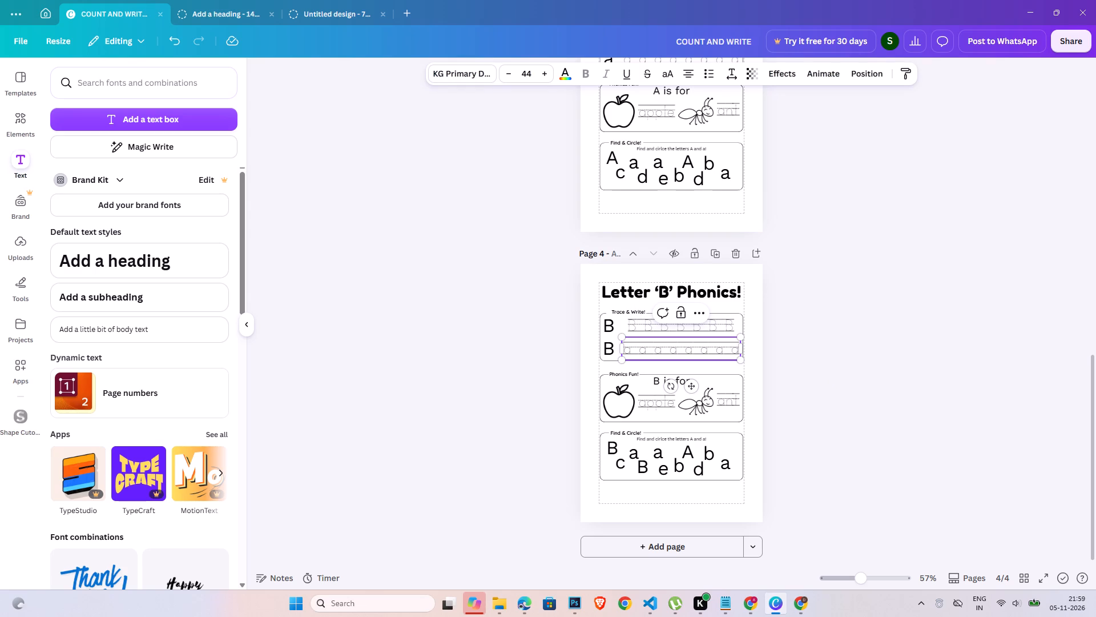
pyautogui.hotkey('ctrl', 'a')
pyautogui.write('b b b')
pyautogui.press('space')
pyautogui.write('b b b b b')
pyautogui.click(877, 404)
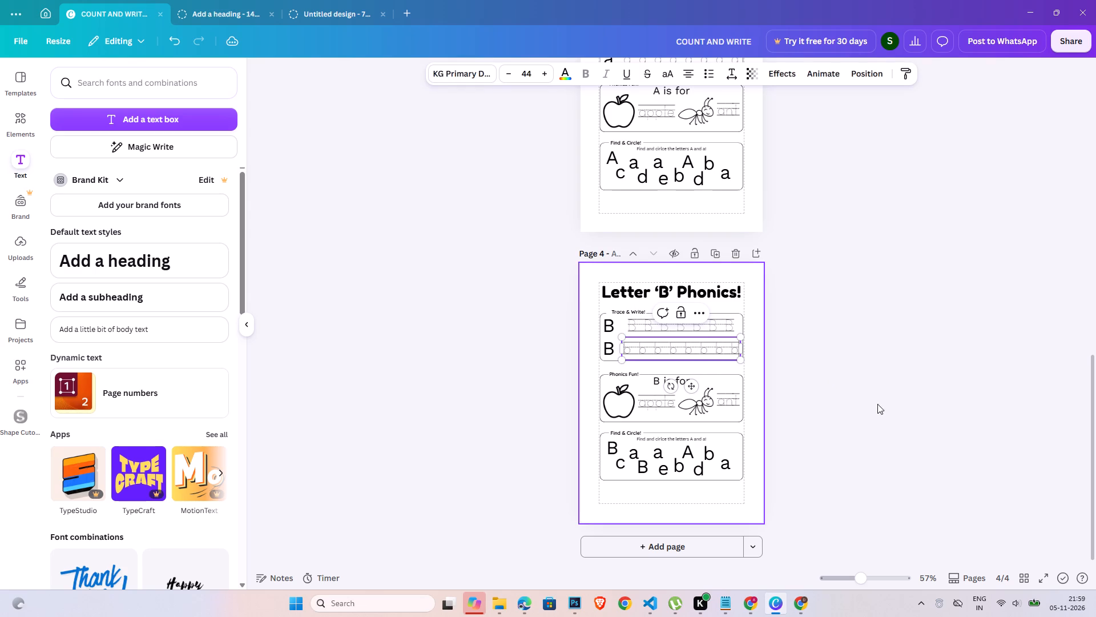
pyautogui.click(906, 448)
# Search the graphics for "ball" and add the black-and-white soccer ball to page 4.
pyautogui.scroll(-1, 823, 436)
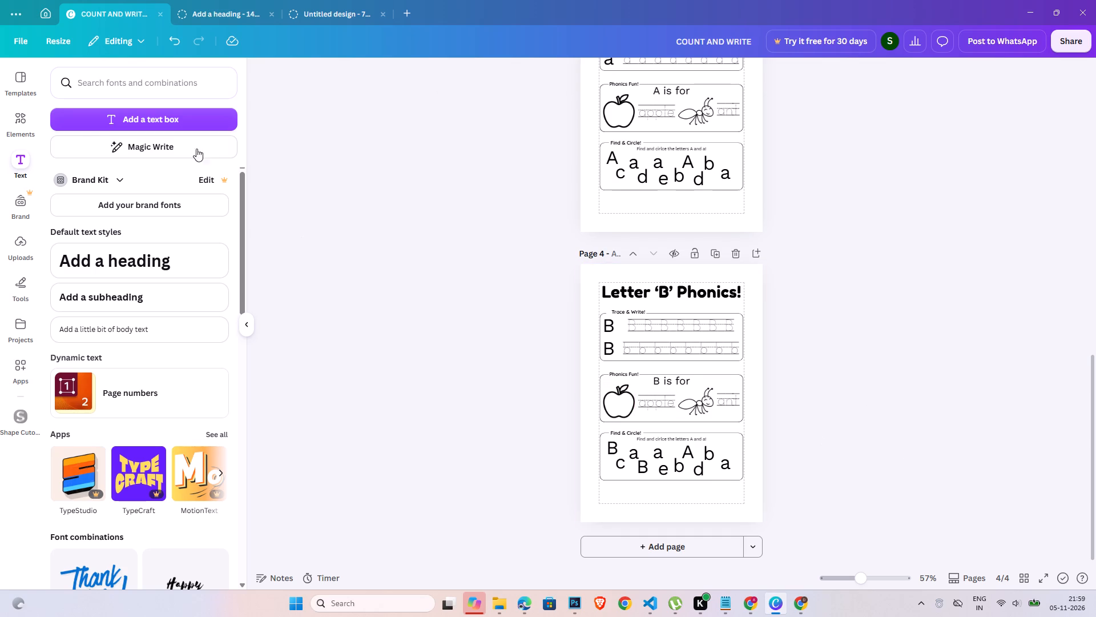
pyautogui.click(26, 121)
pyautogui.doubleClick(113, 86)
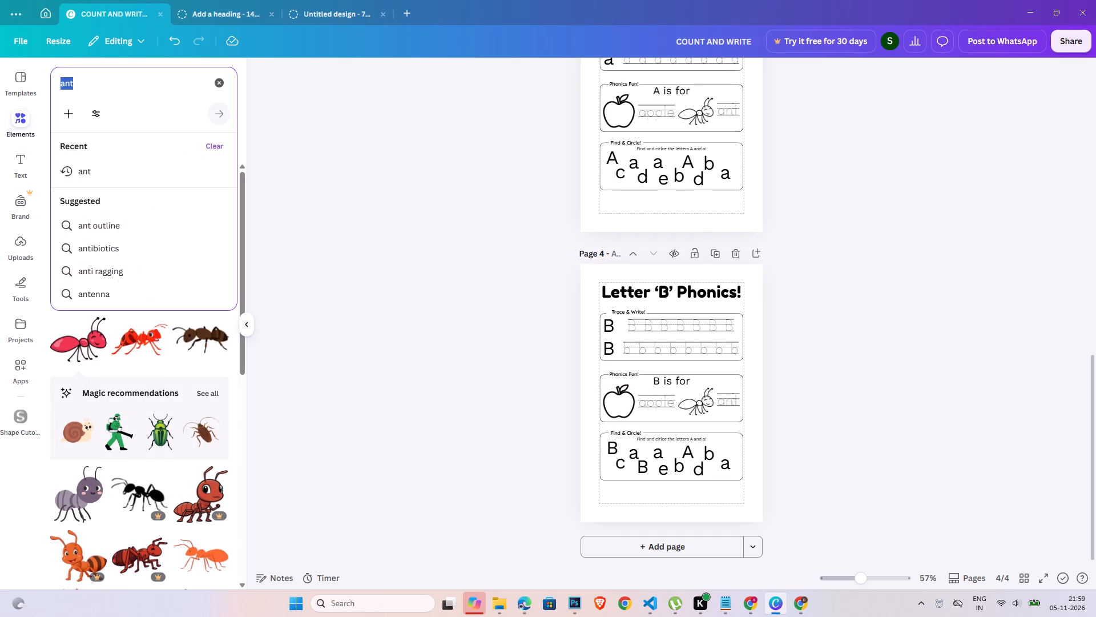
pyautogui.write('ball')
pyautogui.press('Return')
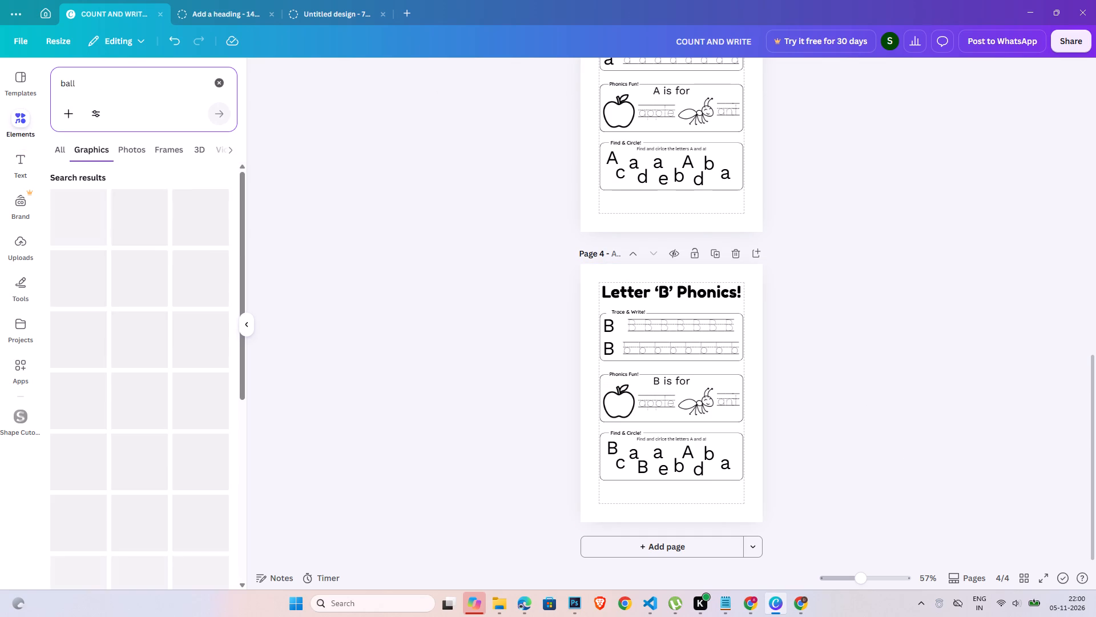
pyautogui.click(199, 354)
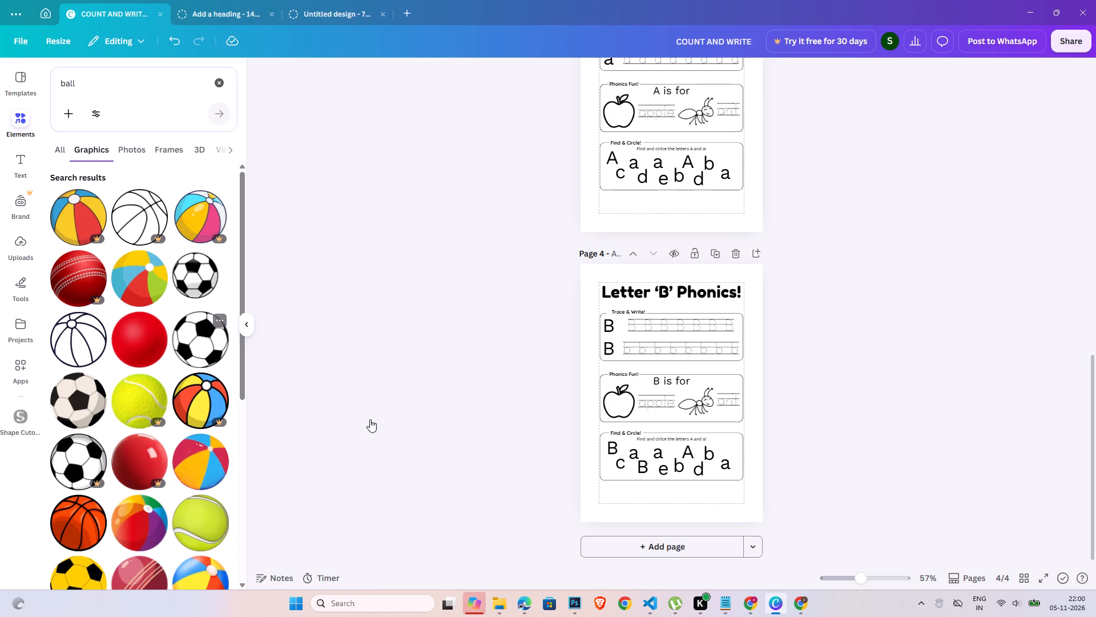
# Delete the apple from page 4's "Phonics Fun!" box and fit the shrunken soccer ball in its place.
pyautogui.moveTo(688, 386); pyautogui.dragTo(705, 378)
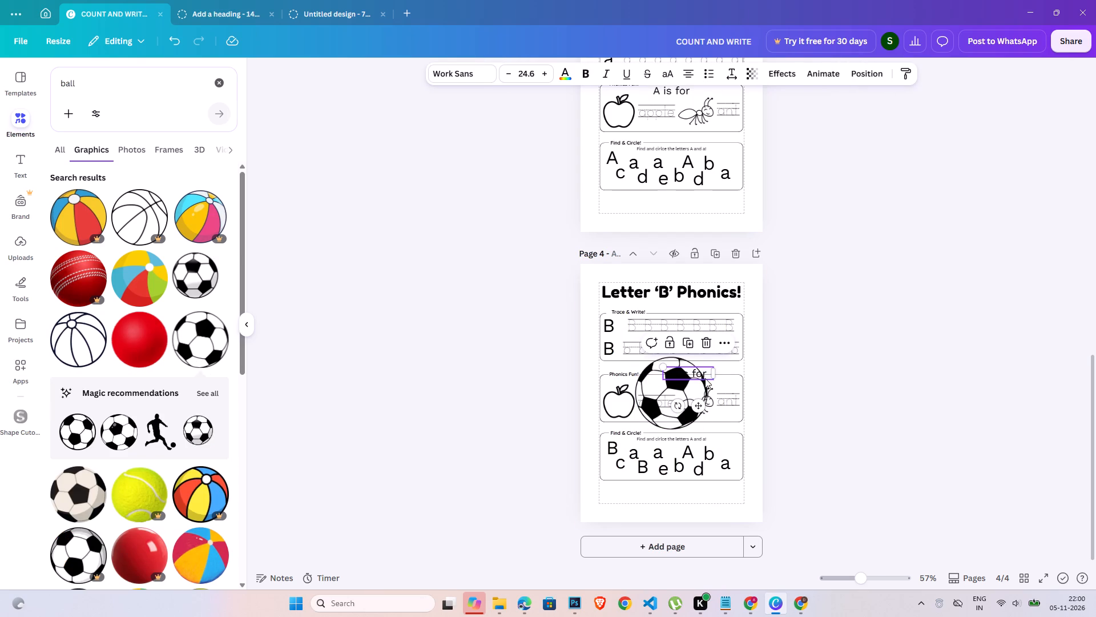
pyautogui.hotkey('ctrl', 'z')
pyautogui.moveTo(700, 403); pyautogui.dragTo(788, 397)
pyautogui.click(620, 405)
pyautogui.press('Delete')
pyautogui.click(762, 386)
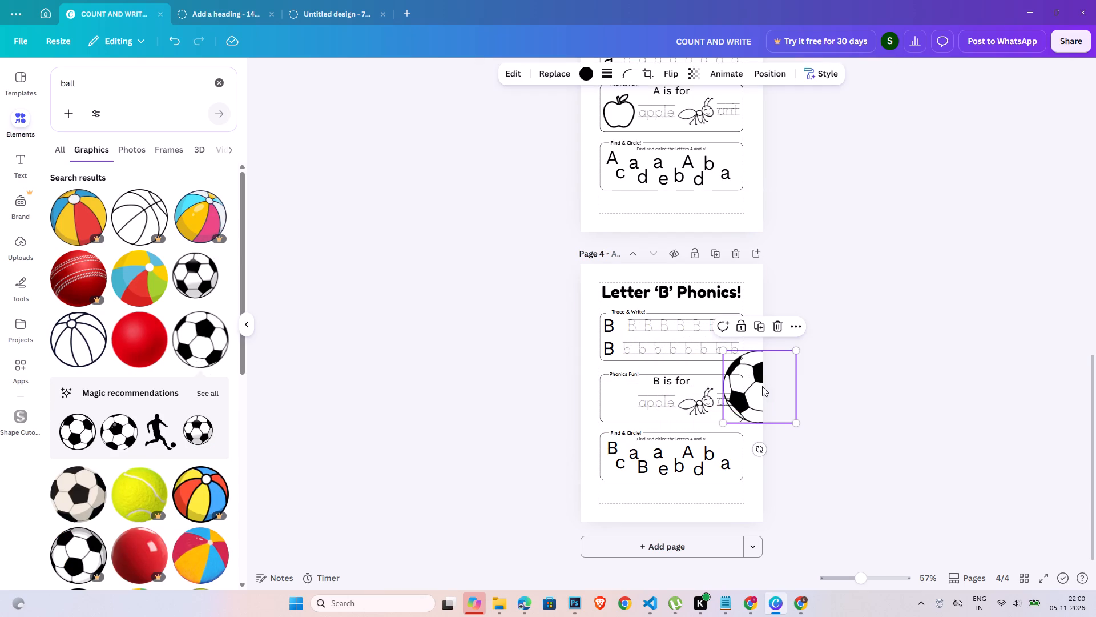
pyautogui.moveTo(798, 352); pyautogui.dragTo(764, 405)
pyautogui.moveTo(749, 450); pyautogui.dragTo(629, 443)
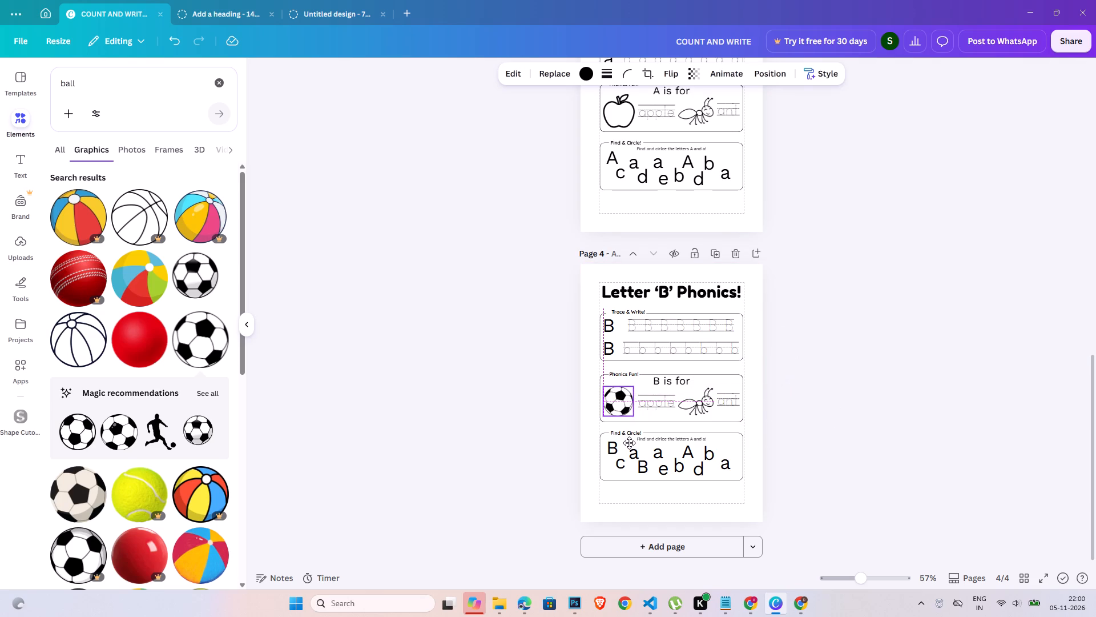
pyautogui.moveTo(629, 443); pyautogui.dragTo(630, 443)
# Change the tracing word beside the soccer ball to "ball" and nudge it closer to the picture.
pyautogui.doubleClick(651, 407)
pyautogui.write('ball')
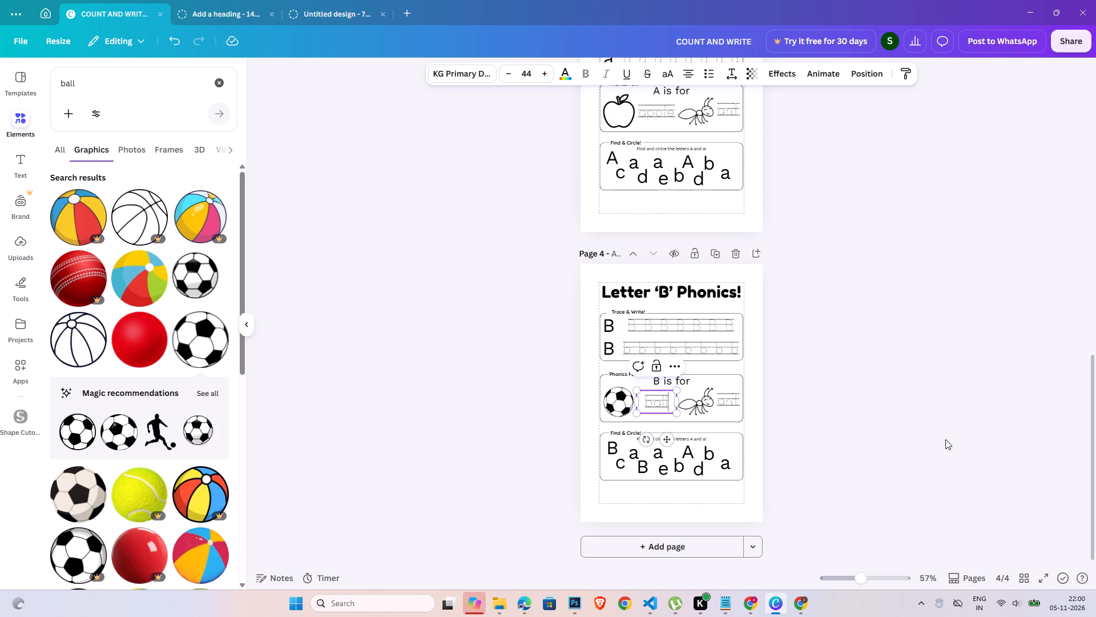
pyautogui.click(945, 439)
pyautogui.click(657, 394)
pyautogui.press('Left')
pyautogui.press('Left')
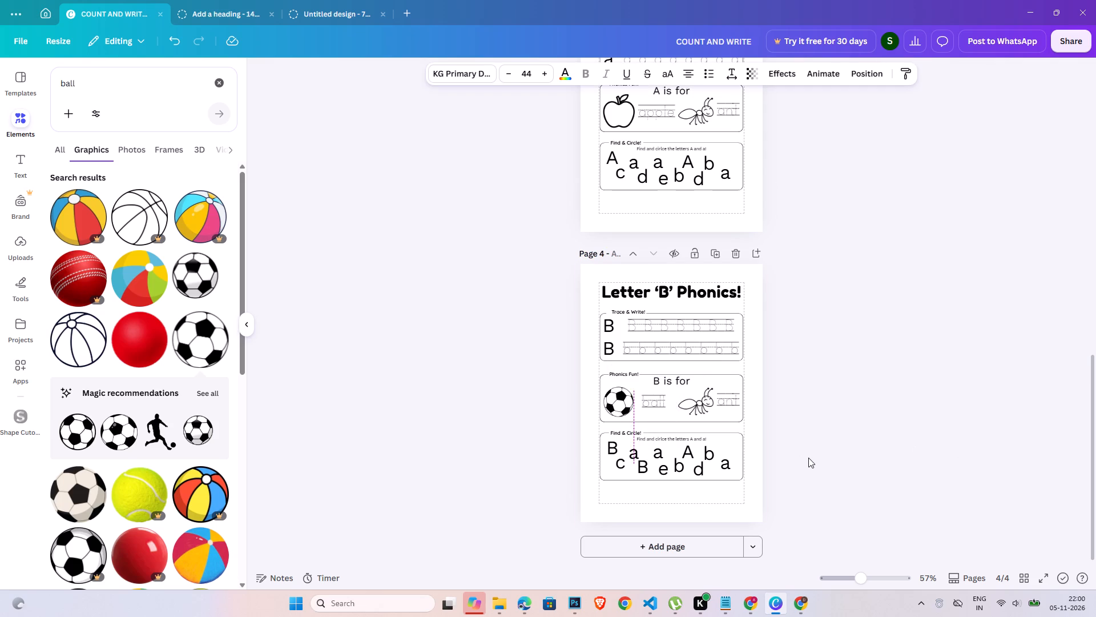
pyautogui.press('Left')
pyautogui.press('Left')
pyautogui.press('Left')
pyautogui.click(808, 458)
# Search the graphics for "bag", and replace page 4's ant with the outline backpack graphic.
pyautogui.click(700, 404)
pyautogui.click(695, 405)
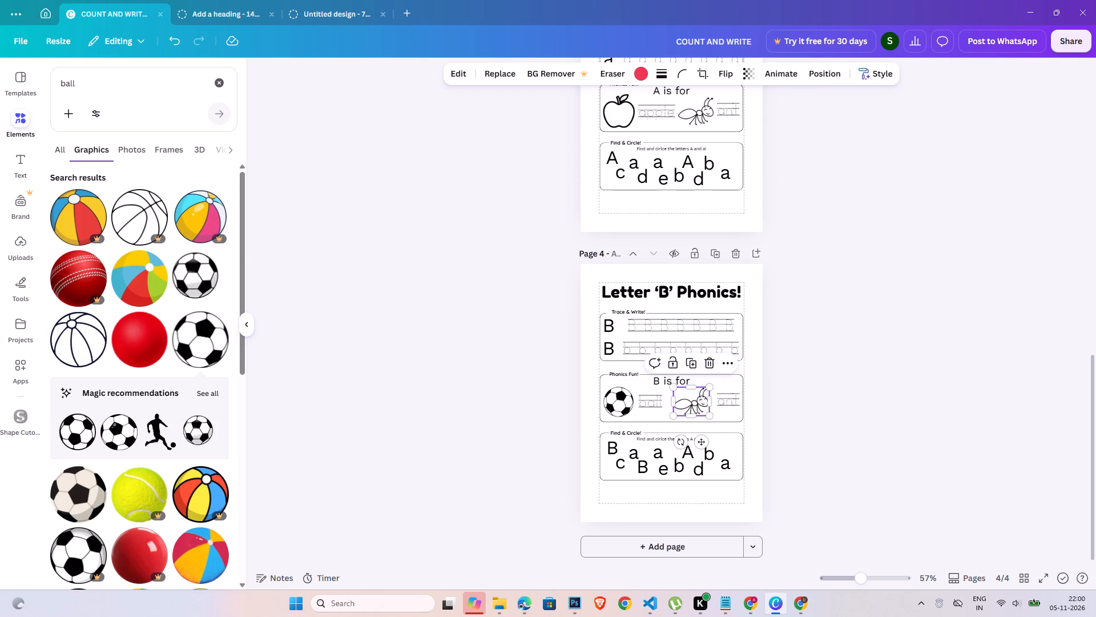
pyautogui.doubleClick(134, 81)
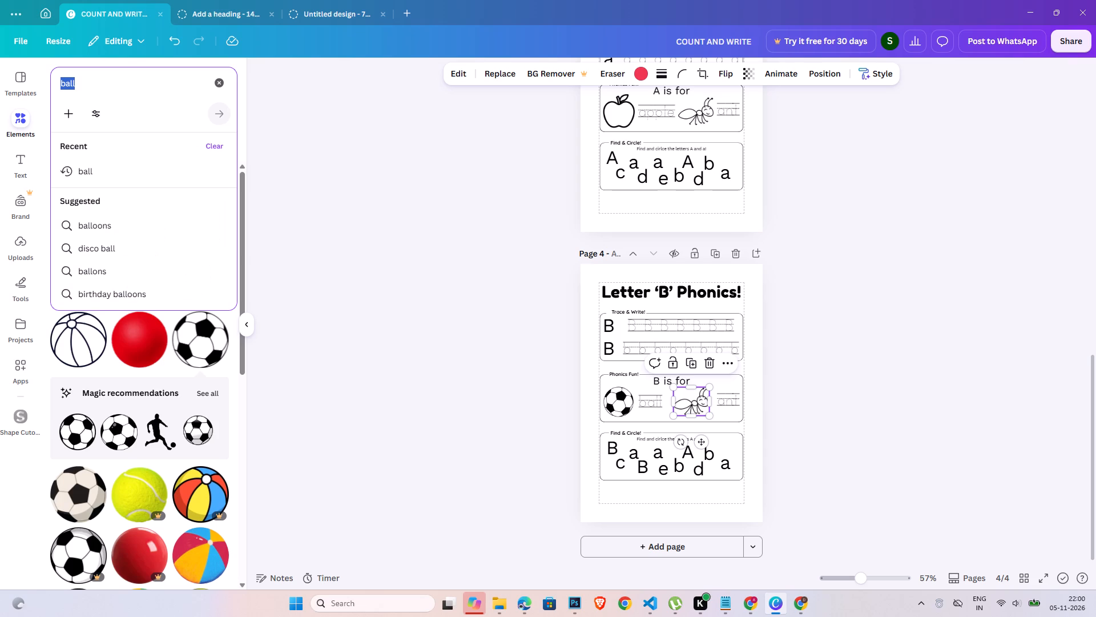
pyautogui.write('bag')
pyautogui.press('Return')
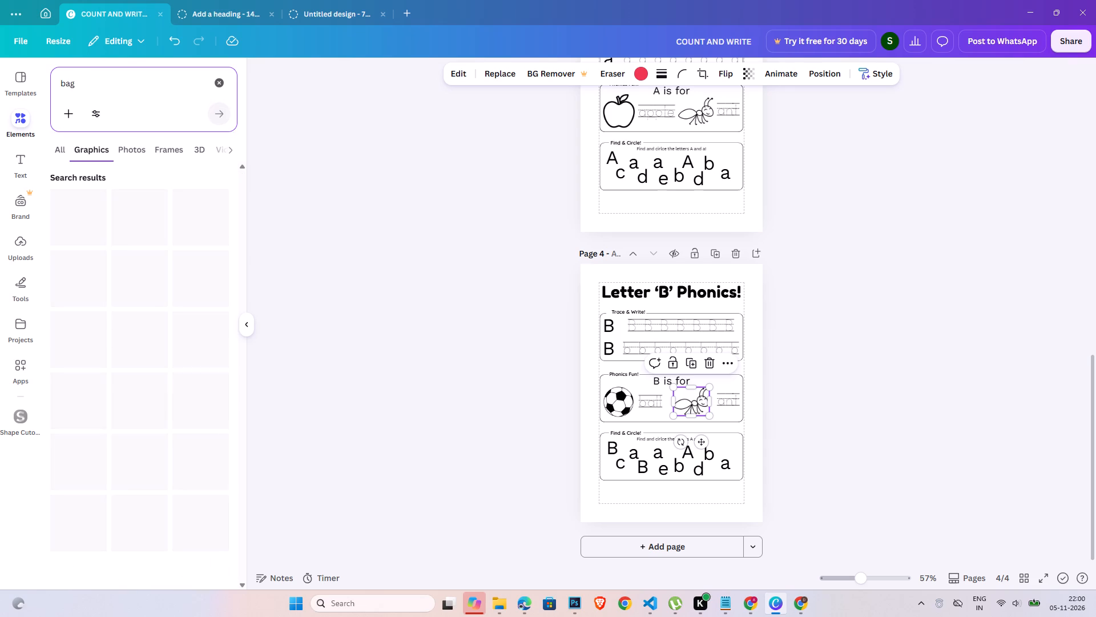
pyautogui.click(891, 381)
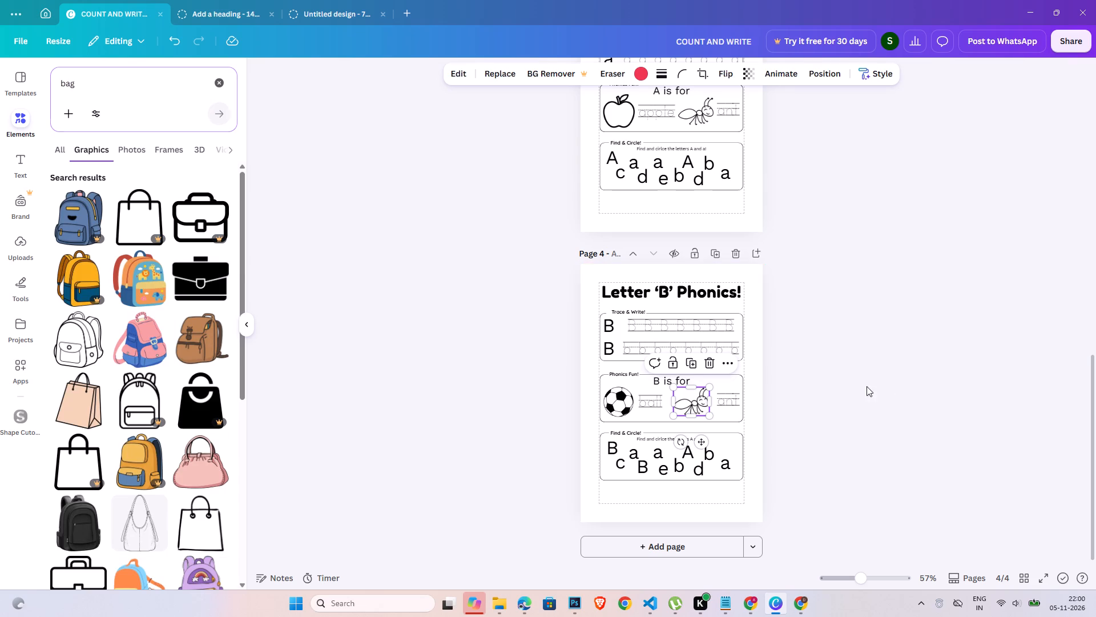
pyautogui.click(696, 395)
pyautogui.press('Delete')
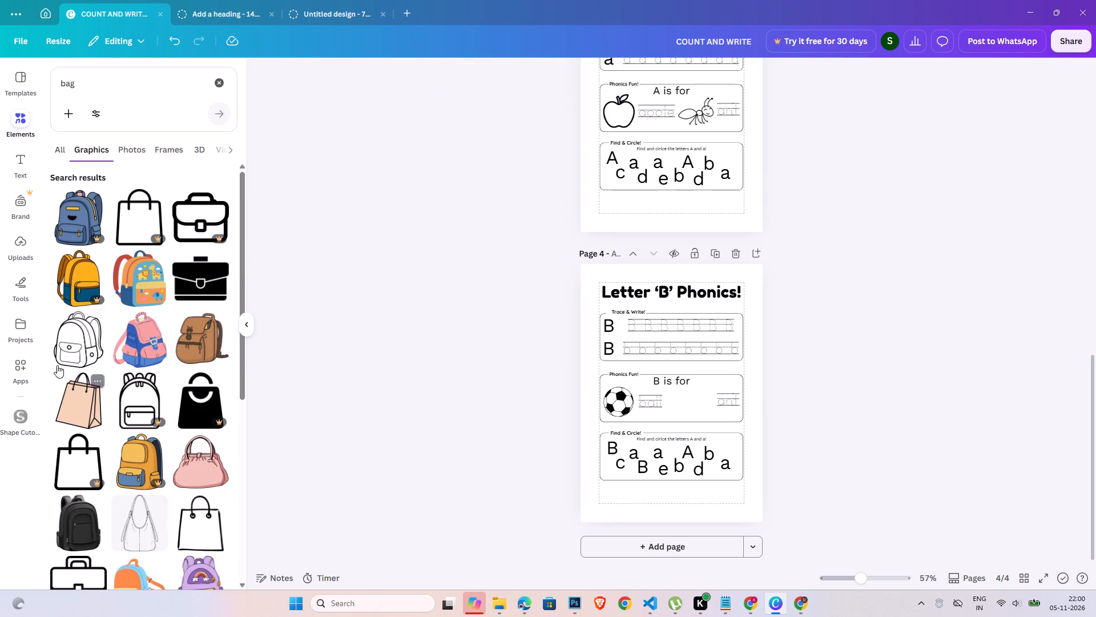
pyautogui.click(67, 358)
# Shrink the backpack to about 22 by 25 and position it in the "Phonics Fun!" box beside the "ant" tracing word.
pyautogui.moveTo(632, 352); pyautogui.dragTo(695, 401)
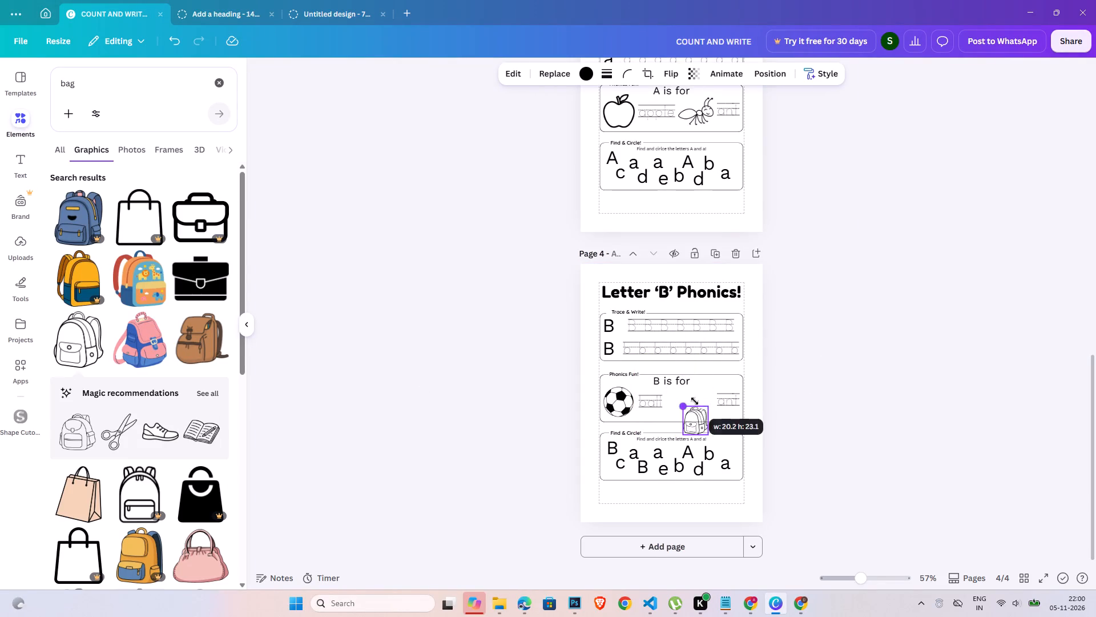
pyautogui.moveTo(695, 401); pyautogui.dragTo(684, 390)
pyautogui.moveTo(692, 411); pyautogui.dragTo(694, 398)
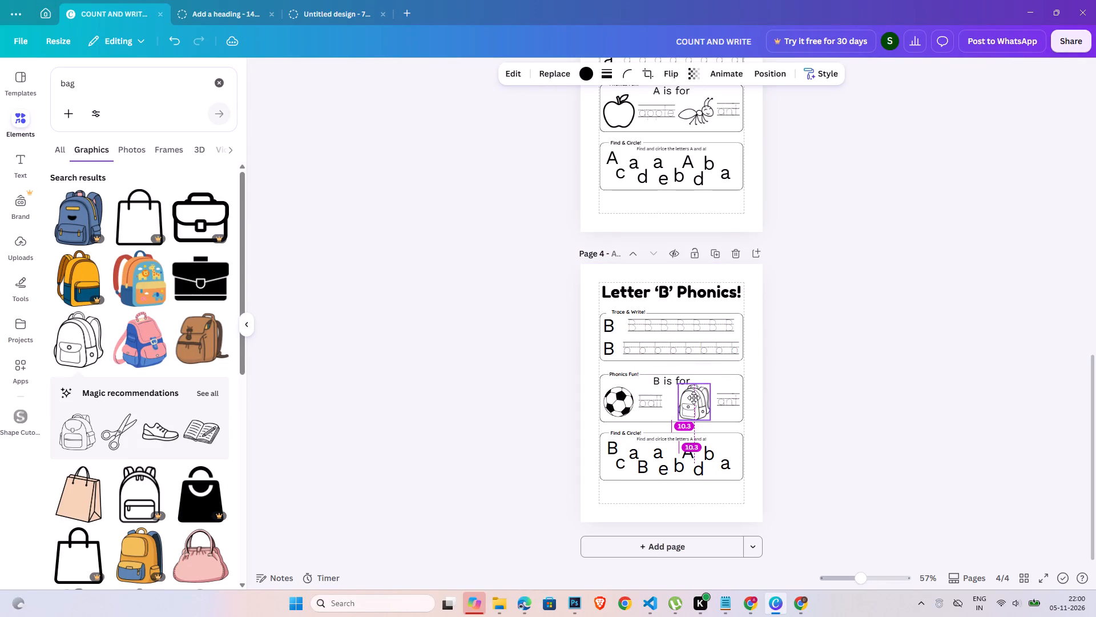
pyautogui.moveTo(694, 398); pyautogui.dragTo(692, 398)
pyautogui.click(879, 578)
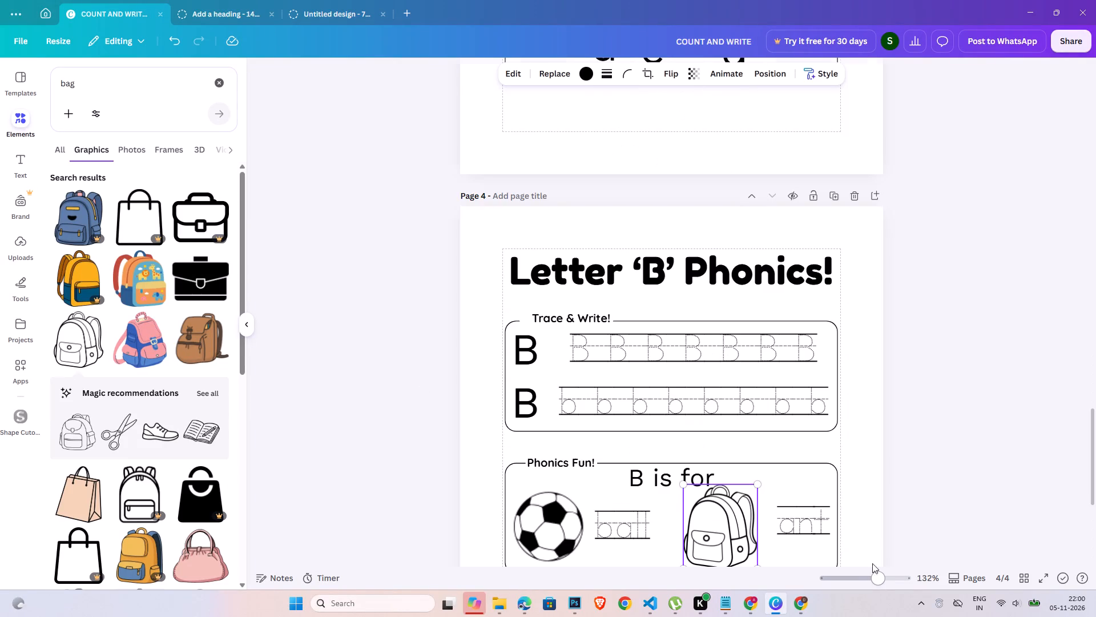
pyautogui.scroll(-1, 794, 507)
pyautogui.moveTo(760, 369); pyautogui.dragTo(740, 379)
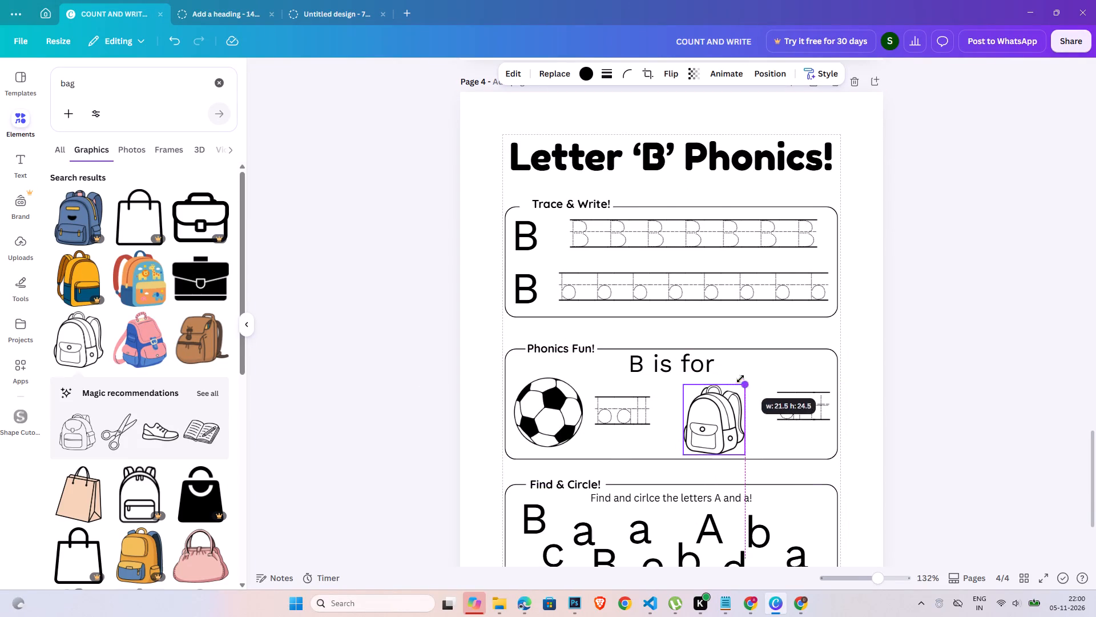
pyautogui.moveTo(740, 379); pyautogui.dragTo(743, 379)
pyautogui.moveTo(712, 423); pyautogui.dragTo(727, 414)
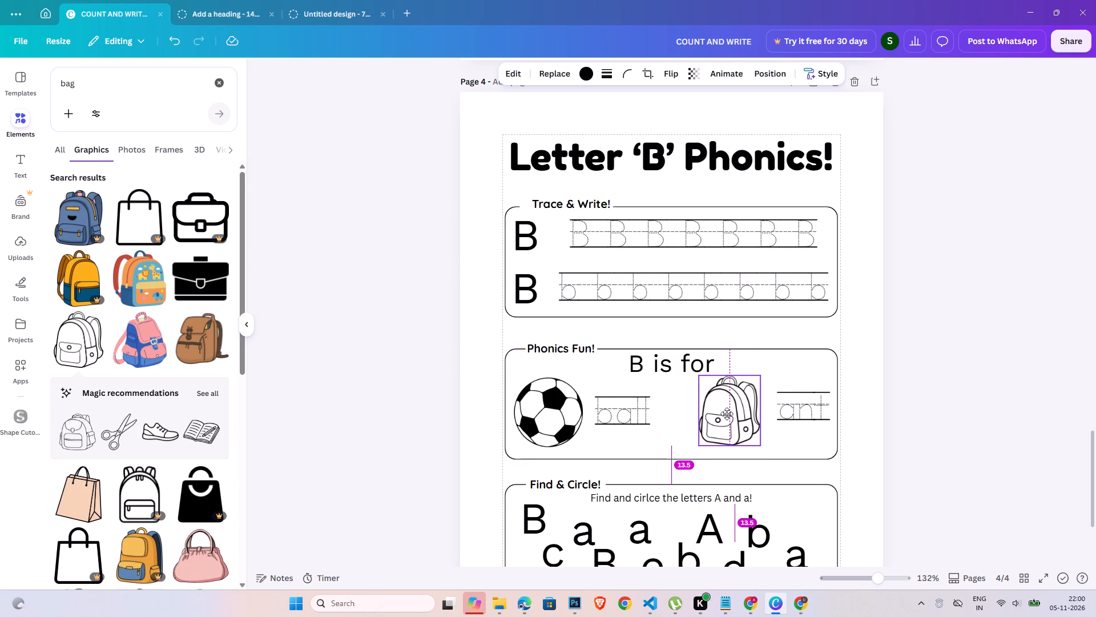
pyautogui.moveTo(727, 414); pyautogui.dragTo(727, 408)
# Change the tracing word "ant" beside the backpack to "bag".
pyautogui.click(827, 412)
pyautogui.doubleClick(815, 415)
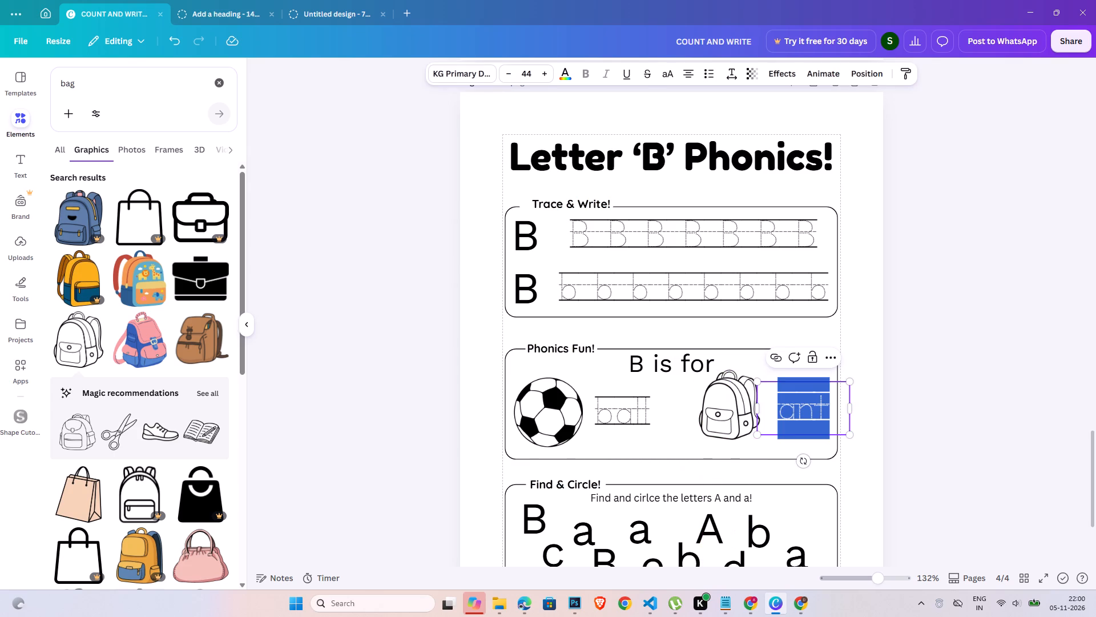
pyautogui.press('b')
pyautogui.press('s')
pyautogui.press('g')
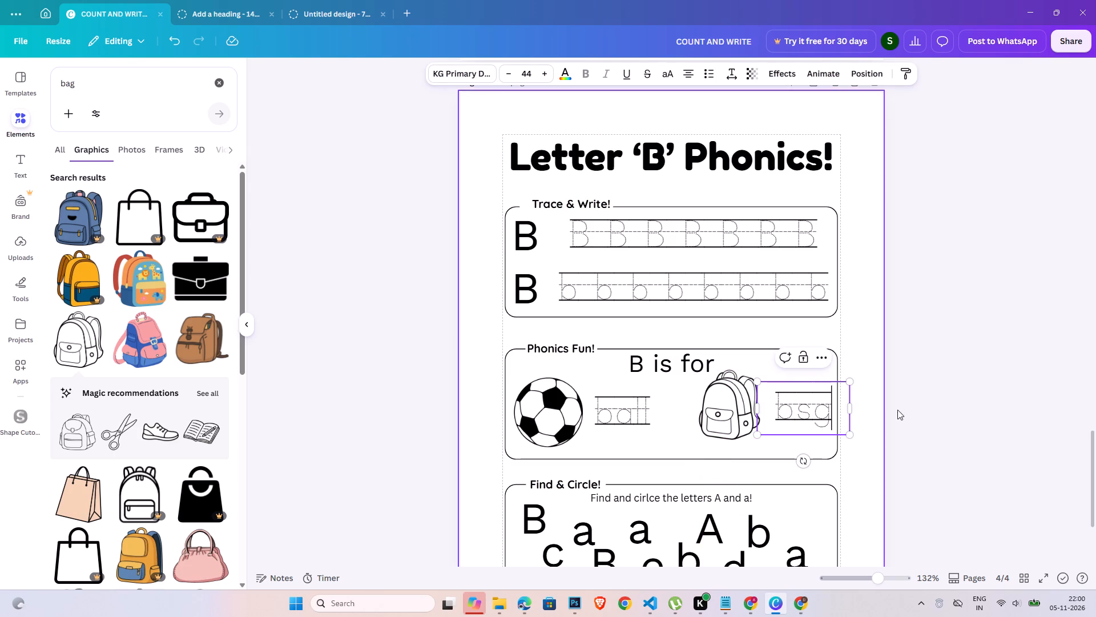
pyautogui.press('BackSpace')
pyautogui.press('BackSpace')
pyautogui.write('ag')
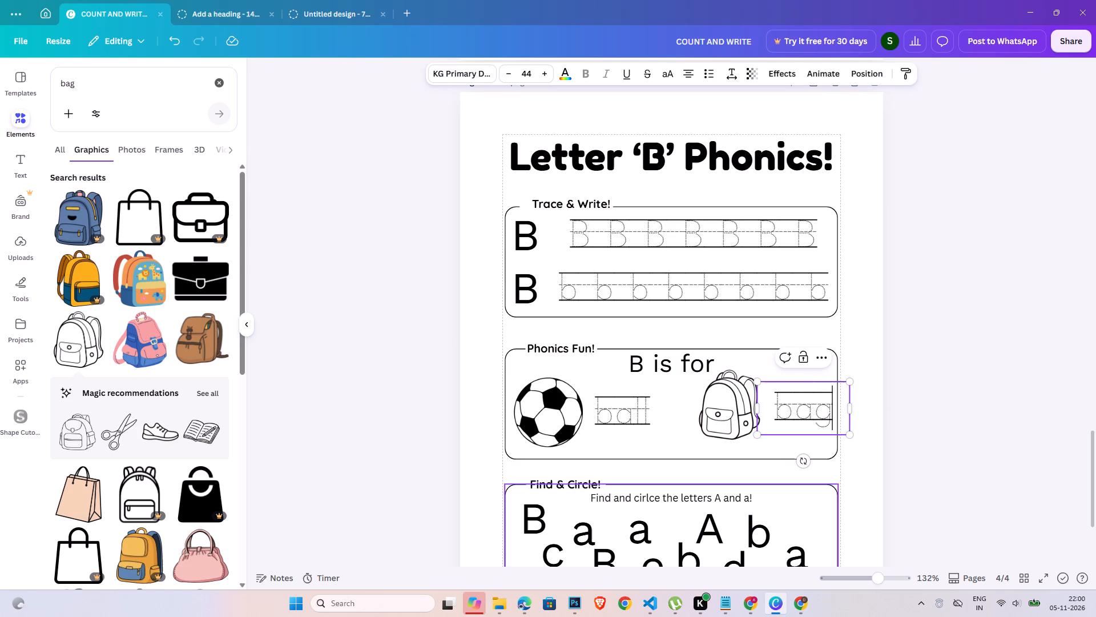
pyautogui.click(974, 432)
# Shift the backpack and its "bag" tracing word slightly left within page 4's "Phonics Fun!" box.
pyautogui.moveTo(741, 404); pyautogui.dragTo(736, 405)
pyautogui.moveTo(783, 404); pyautogui.dragTo(775, 407)
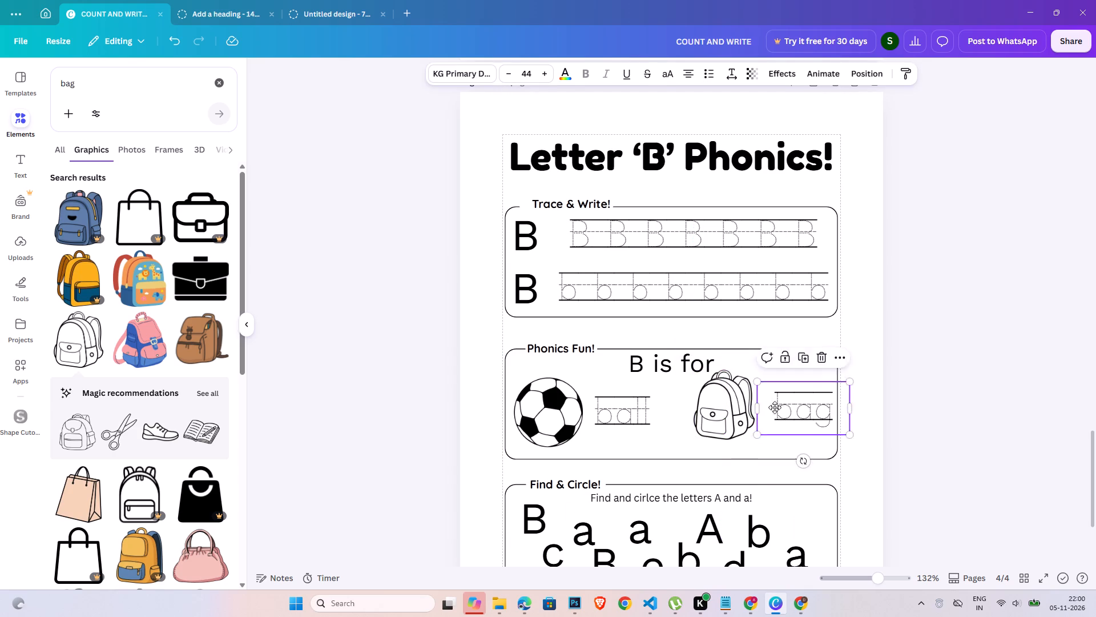
pyautogui.moveTo(775, 407); pyautogui.dragTo(773, 404)
pyautogui.click(1025, 431)
# Duplicate the Letter 'B' worksheet page.
pyautogui.scroll(-2, 905, 471)
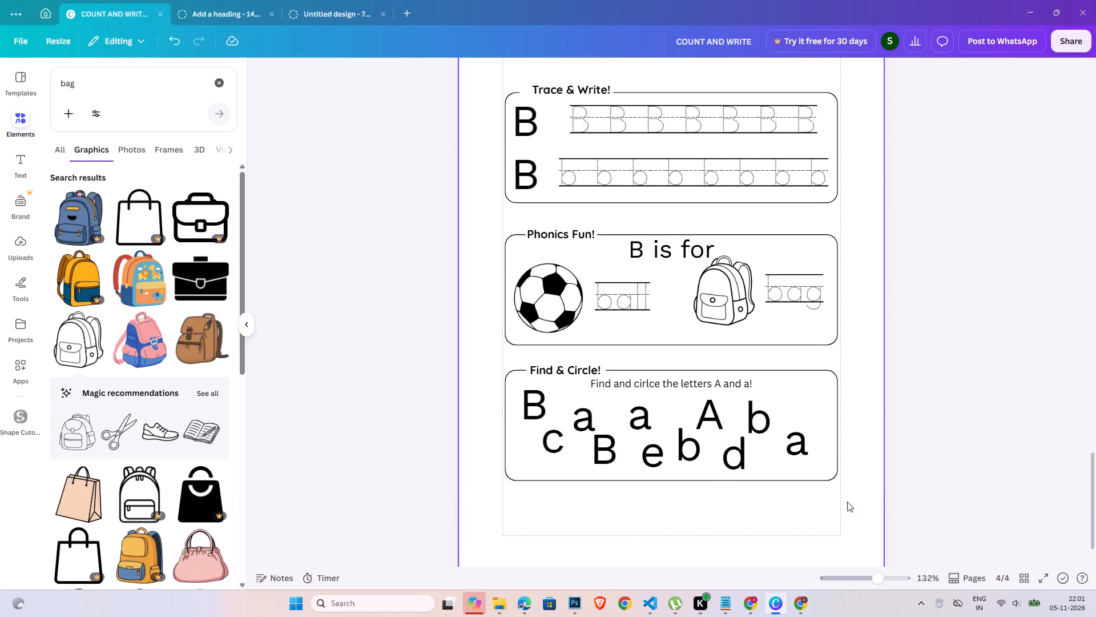
pyautogui.click(864, 576)
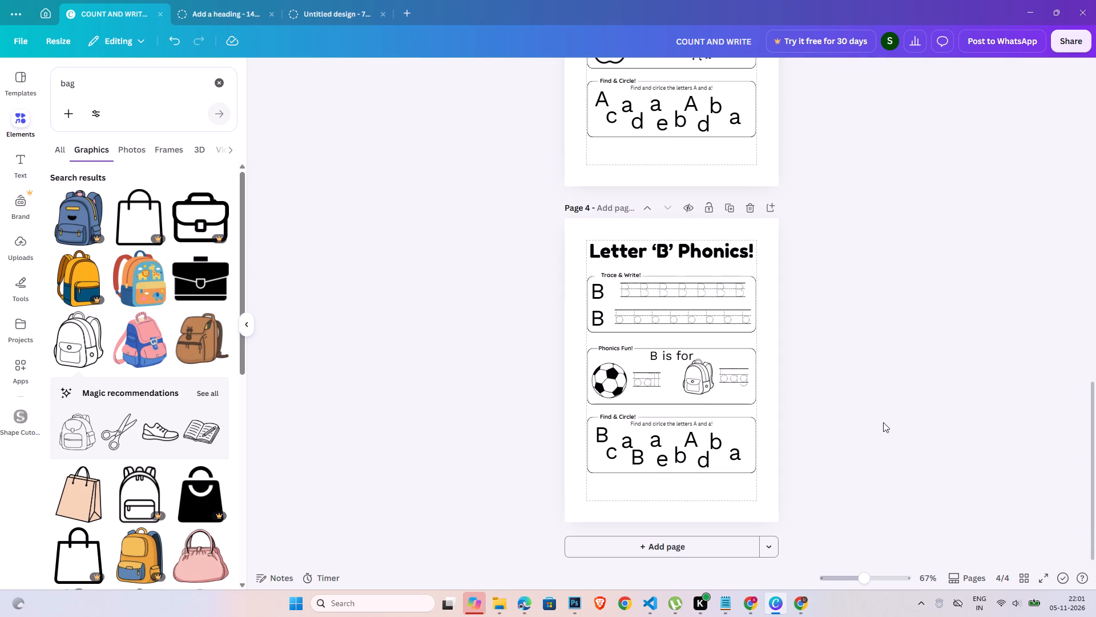
pyautogui.click(731, 205)
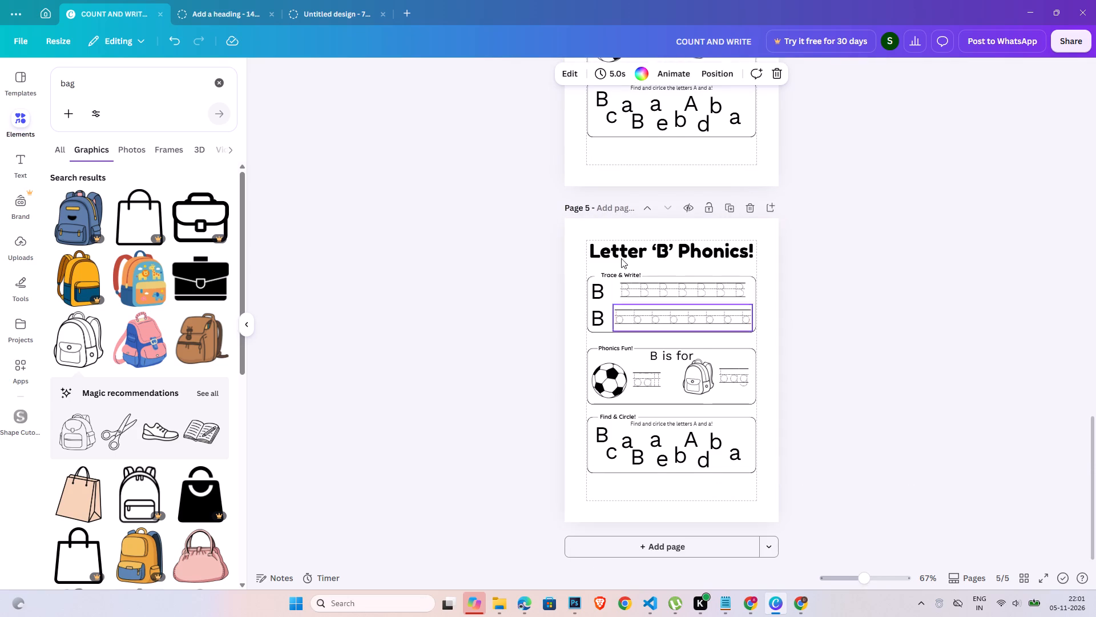
# Change the letter in page 5's title to make it read "Letter 'C' Phonics!".
pyautogui.doubleClick(663, 255)
pyautogui.click(665, 252)
pyautogui.moveTo(667, 251); pyautogui.dragTo(660, 253)
pyautogui.hotkey('shift', 'c')
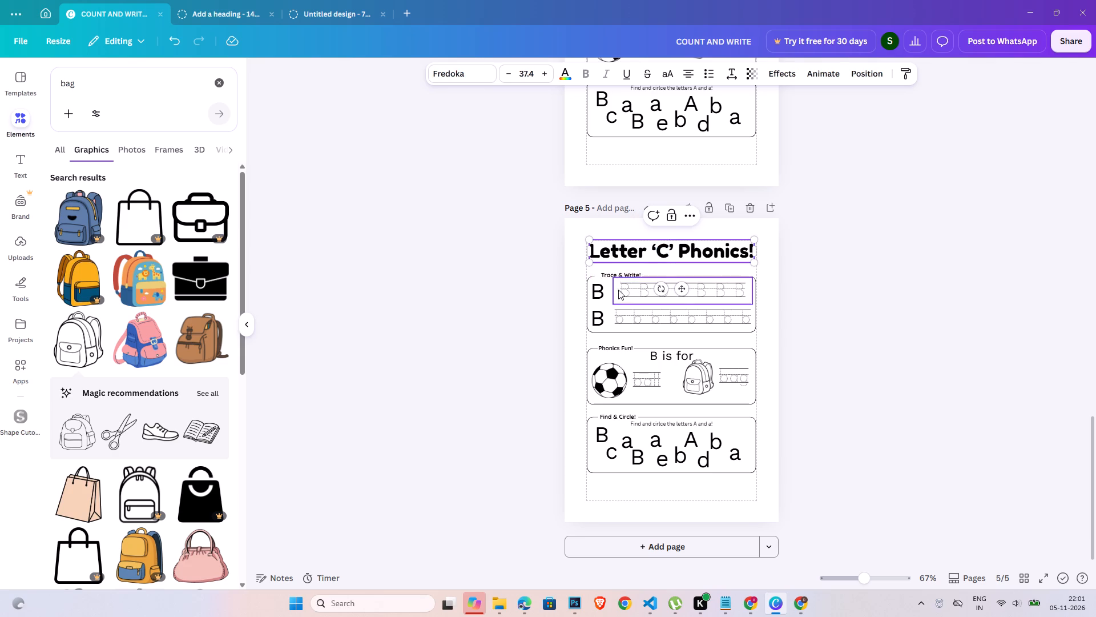
# Change the second example letter in page 4's "Trace & Write!" box to lowercase "b".
pyautogui.click(603, 292)
pyautogui.scroll(4, 628, 280)
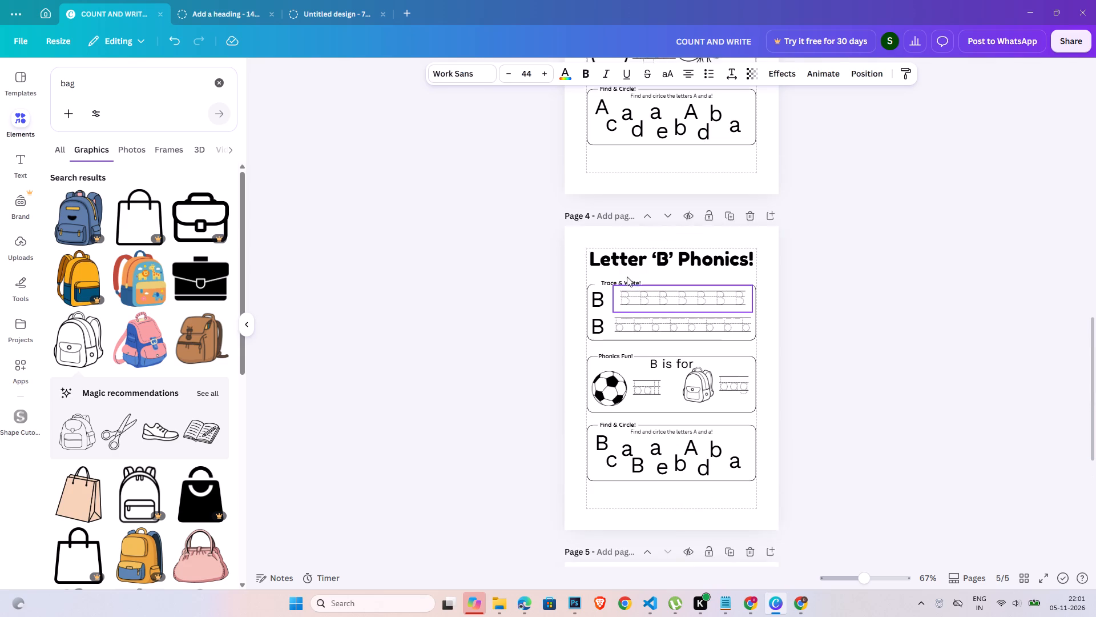
pyautogui.doubleClick(598, 327)
pyautogui.doubleClick(598, 327)
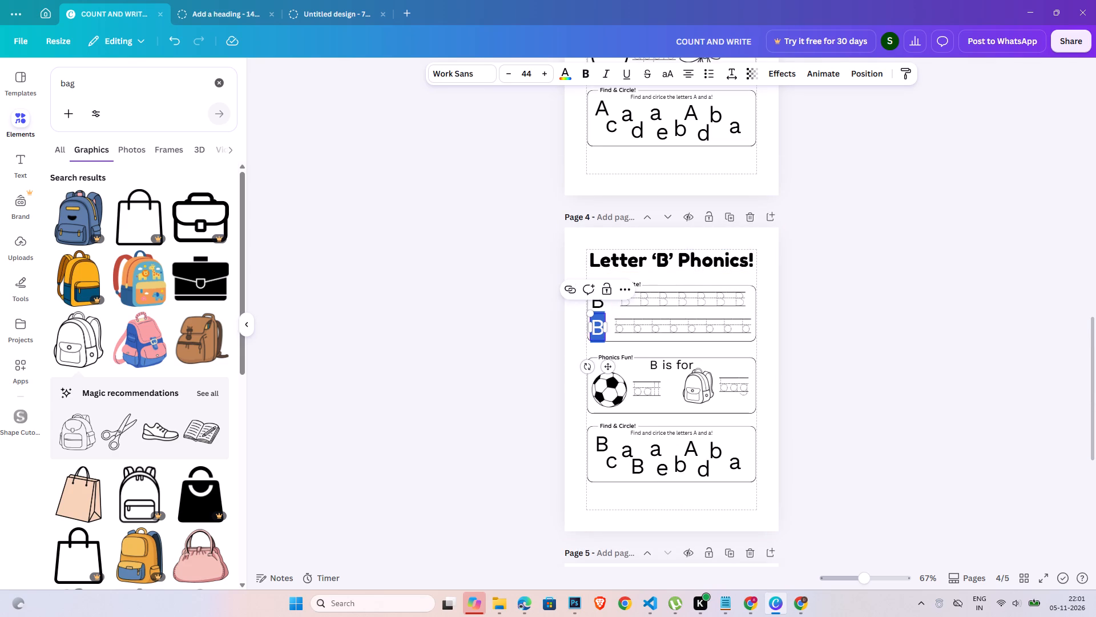
pyautogui.press('b')
pyautogui.click(836, 342)
# Change the two example letters in page 5's "Trace & Write!" box to "C" and "c".
pyautogui.scroll(-3, 610, 454)
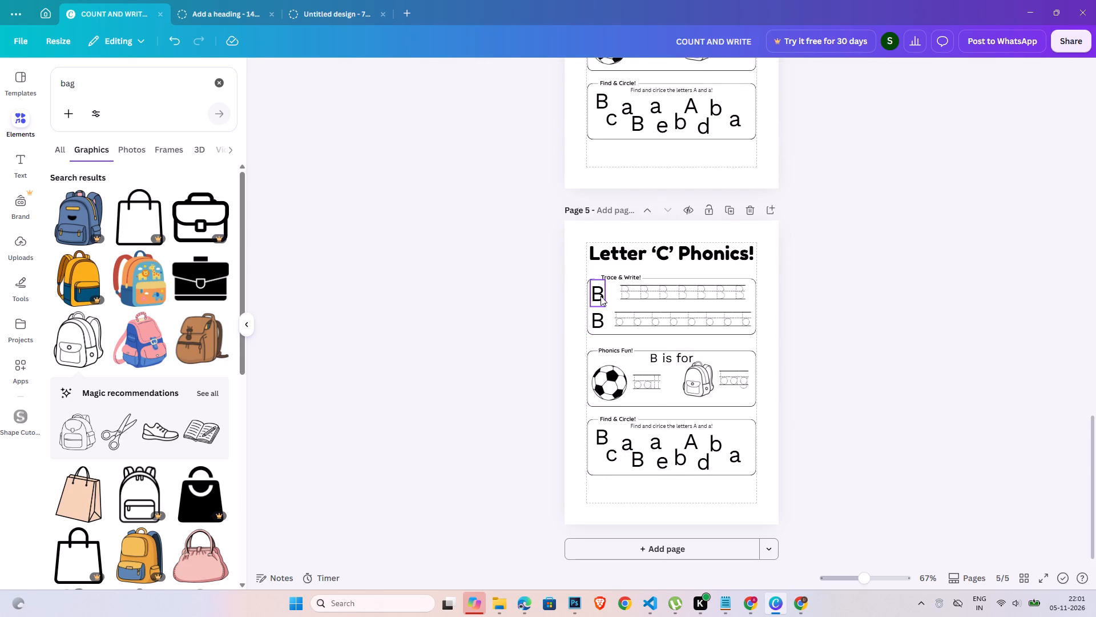
pyautogui.doubleClick(601, 296)
pyautogui.hotkey('shift', 'c')
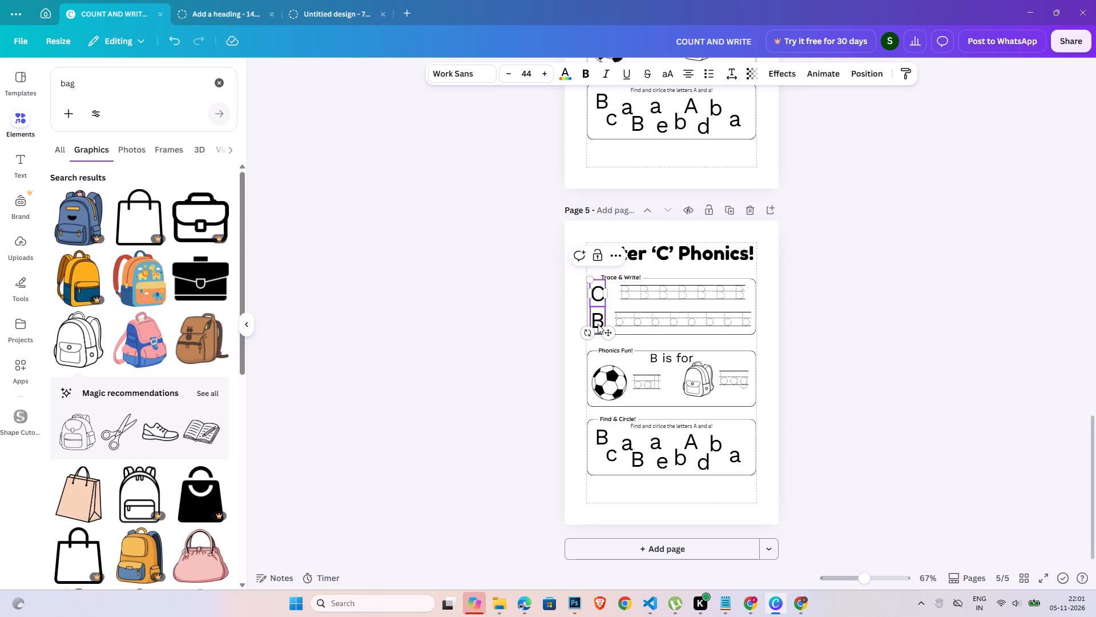
pyautogui.doubleClick(598, 324)
pyautogui.press('v')
pyautogui.click(921, 323)
pyautogui.doubleClick(601, 319)
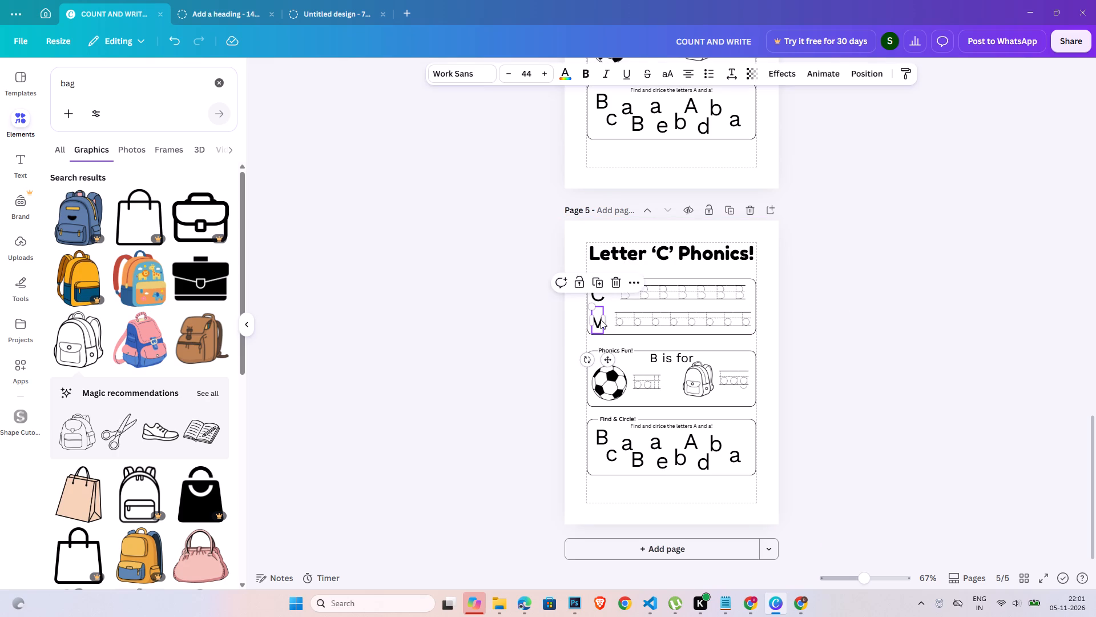
pyautogui.hotkey('shift', 'c')
pyautogui.doubleClick(598, 319)
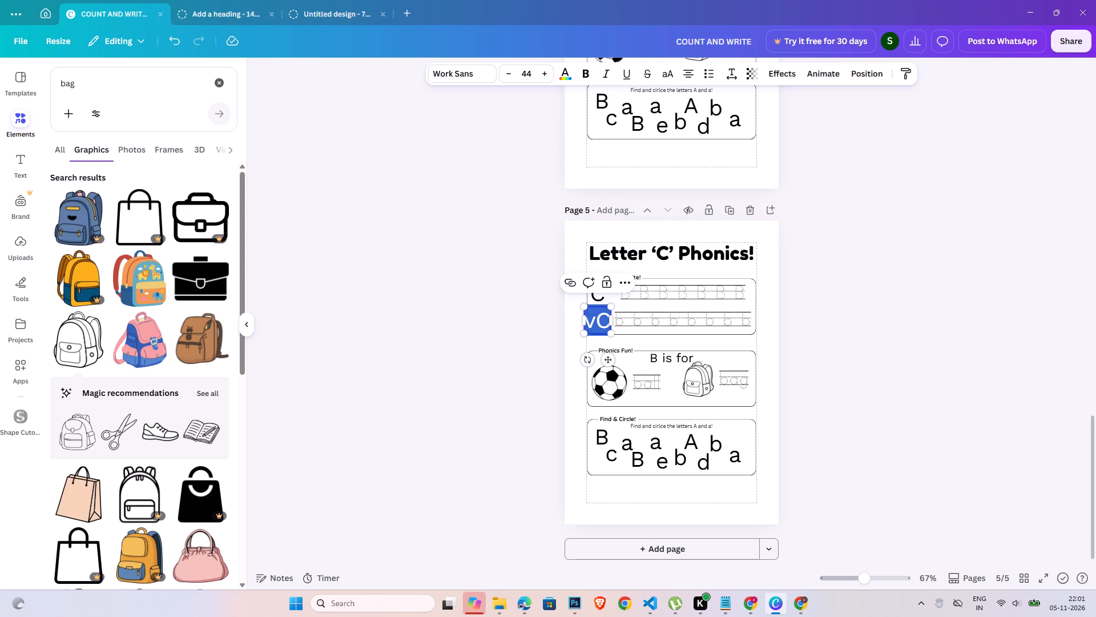
pyautogui.press('c')
pyautogui.click(912, 352)
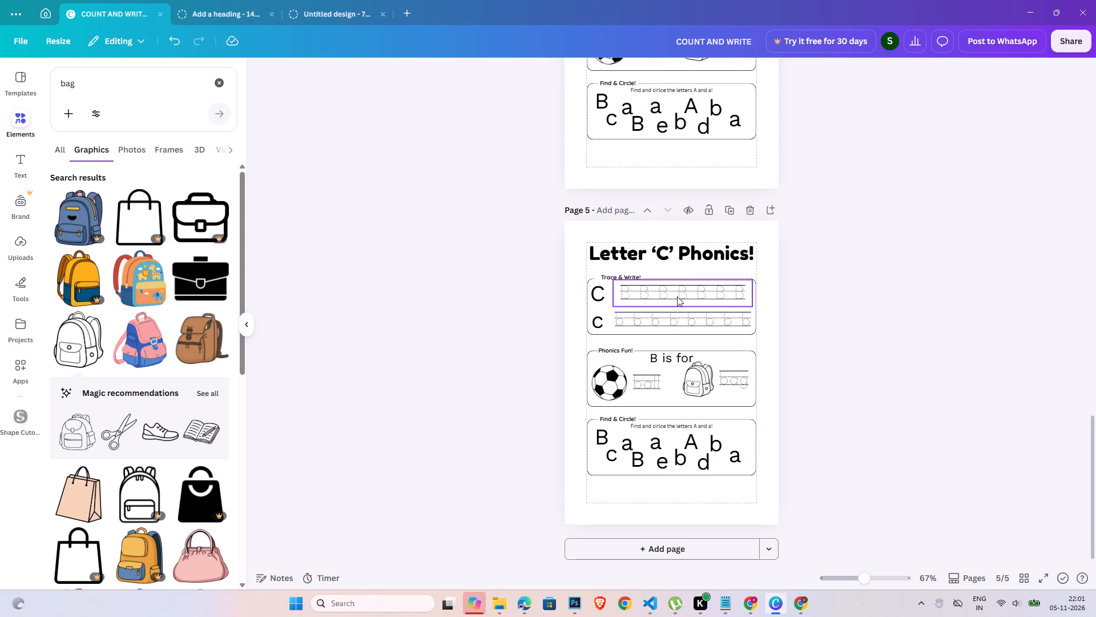
# Replace the uppercase tracing row in page 5's "Trace & Write!" box with "C C C C C C C".
pyautogui.tripleClick(677, 296)
pyautogui.write('C C C C C C C')
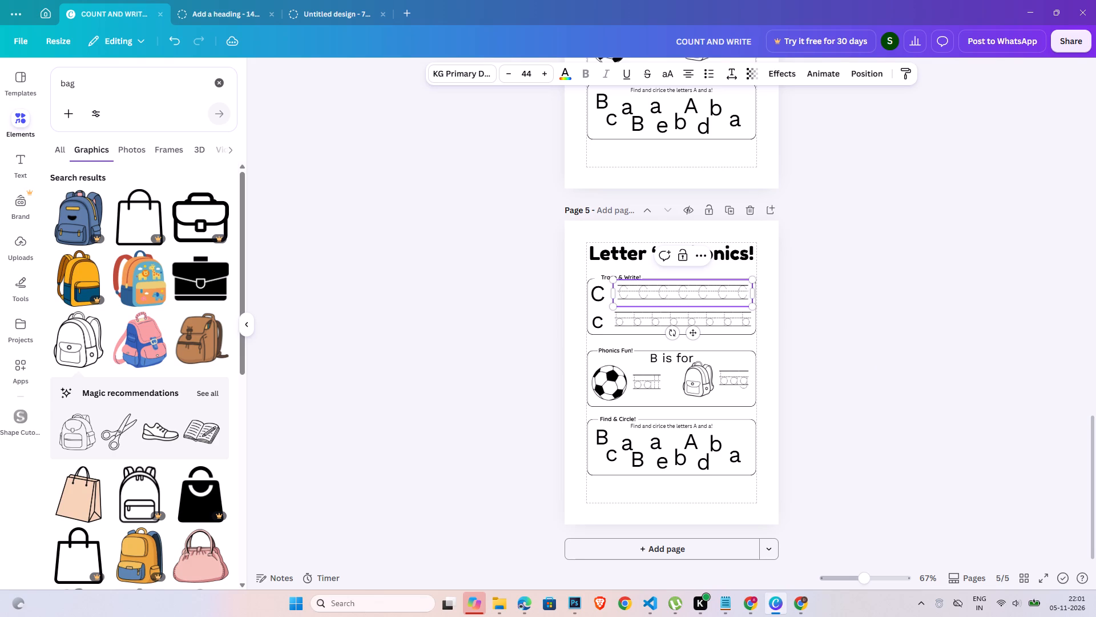
# Replace the lowercase tracing row in page 5's "Trace & Write!" box with "c c c c c c c c".
pyautogui.click(779, 348)
pyautogui.tripleClick(671, 323)
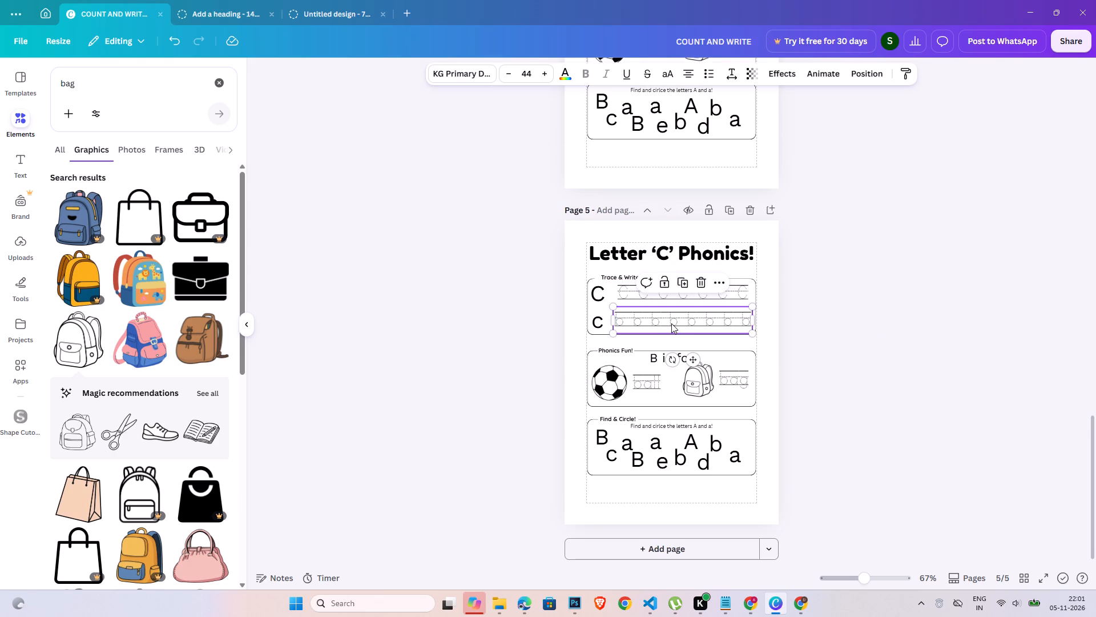
pyautogui.write('c c c c c c c c')
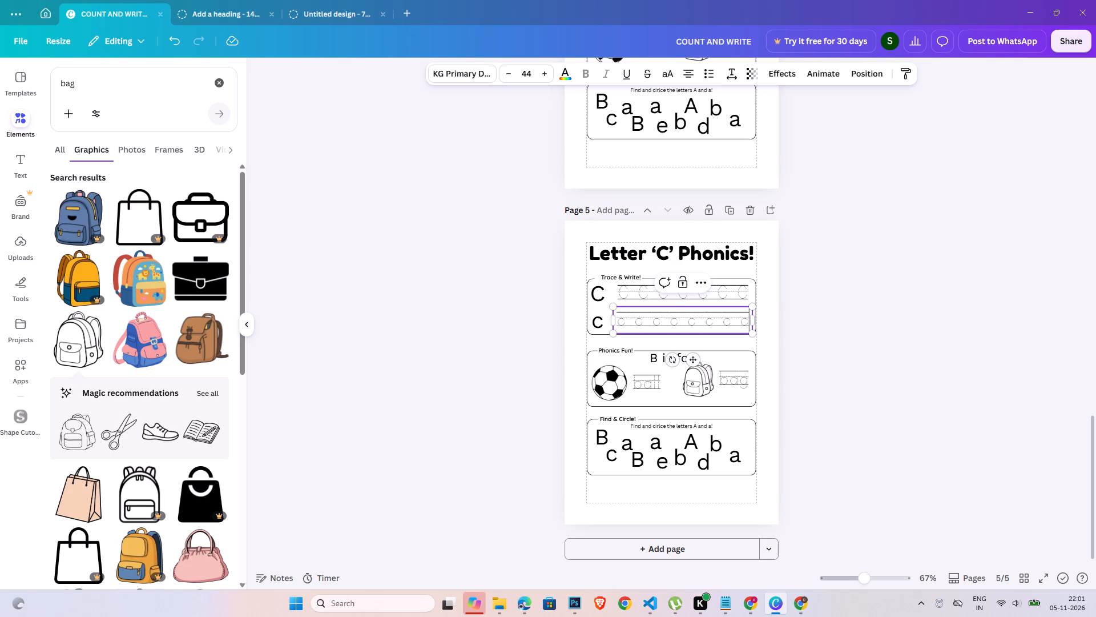
pyautogui.click(848, 316)
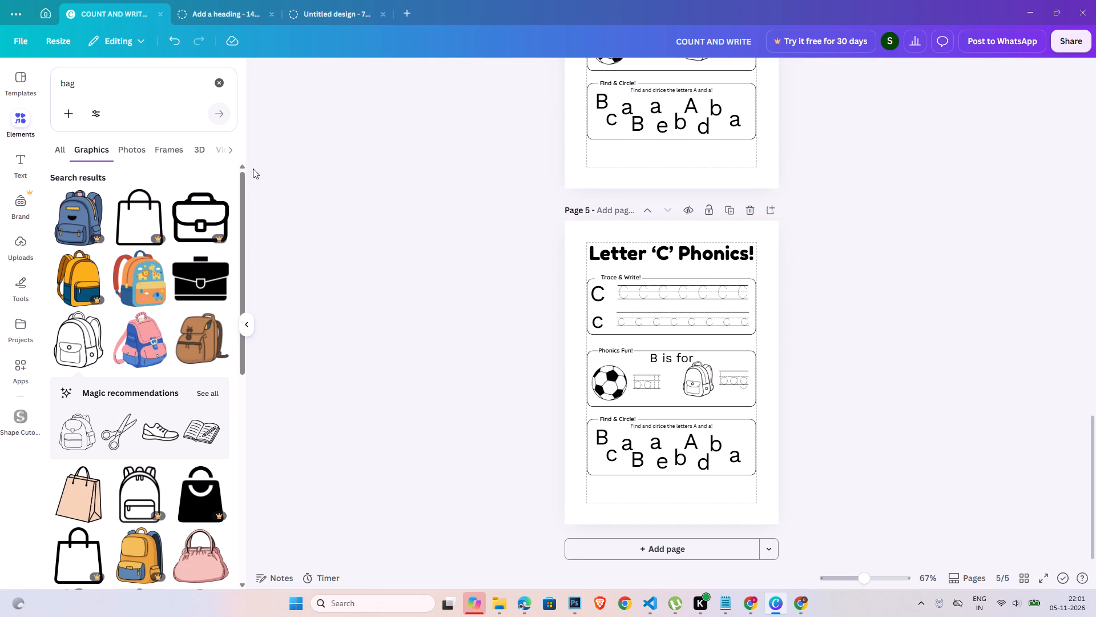
# Search the graphics for "cat", add the outlined white sitting cat with blush circles to page 5 and move it clear of the worksheet boxes.
pyautogui.doubleClick(142, 79)
pyautogui.write('cat')
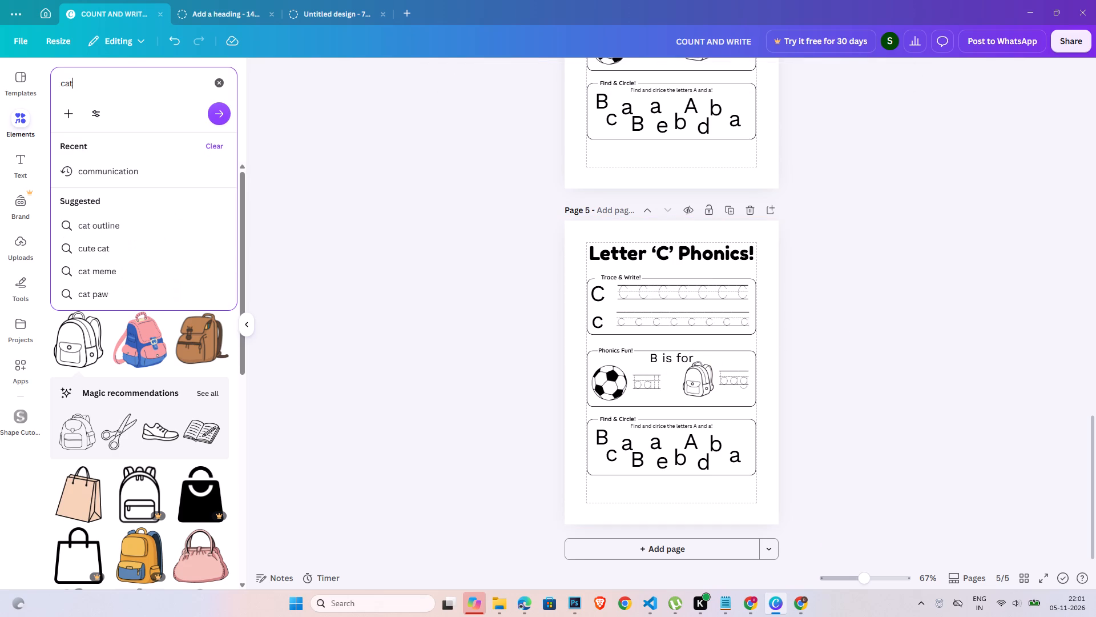
pyautogui.press('Return')
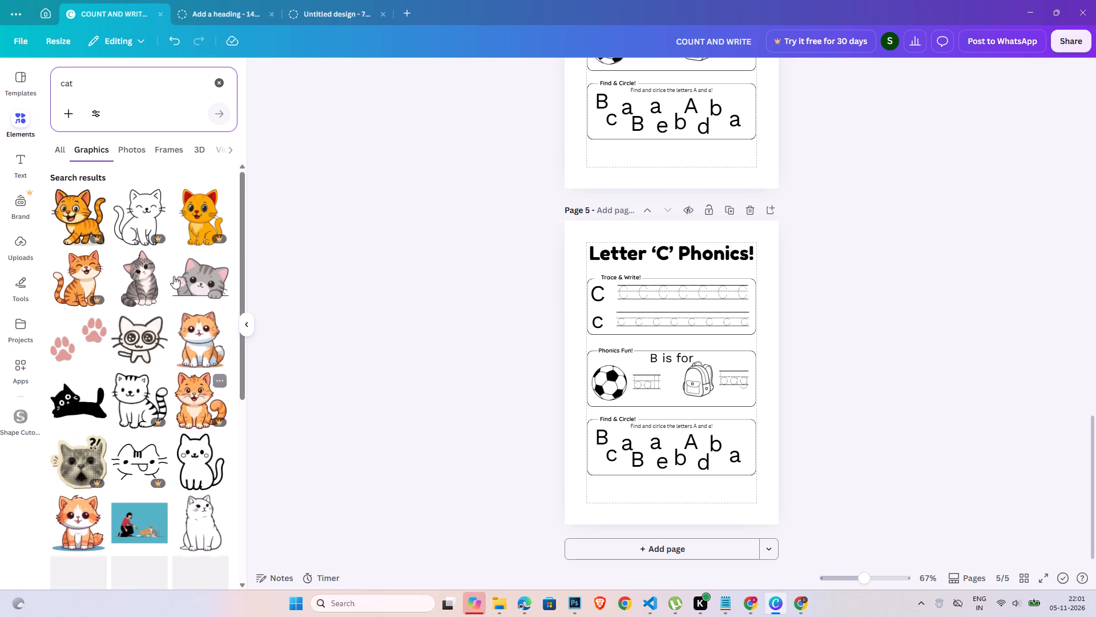
pyautogui.click(196, 476)
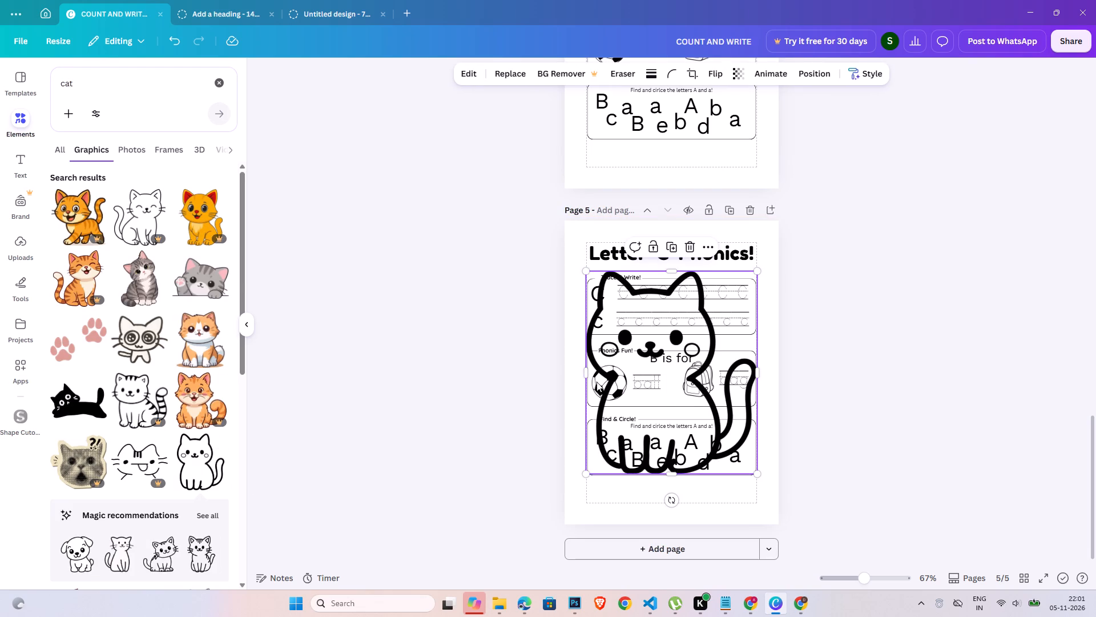
pyautogui.moveTo(673, 316); pyautogui.dragTo(686, 312)
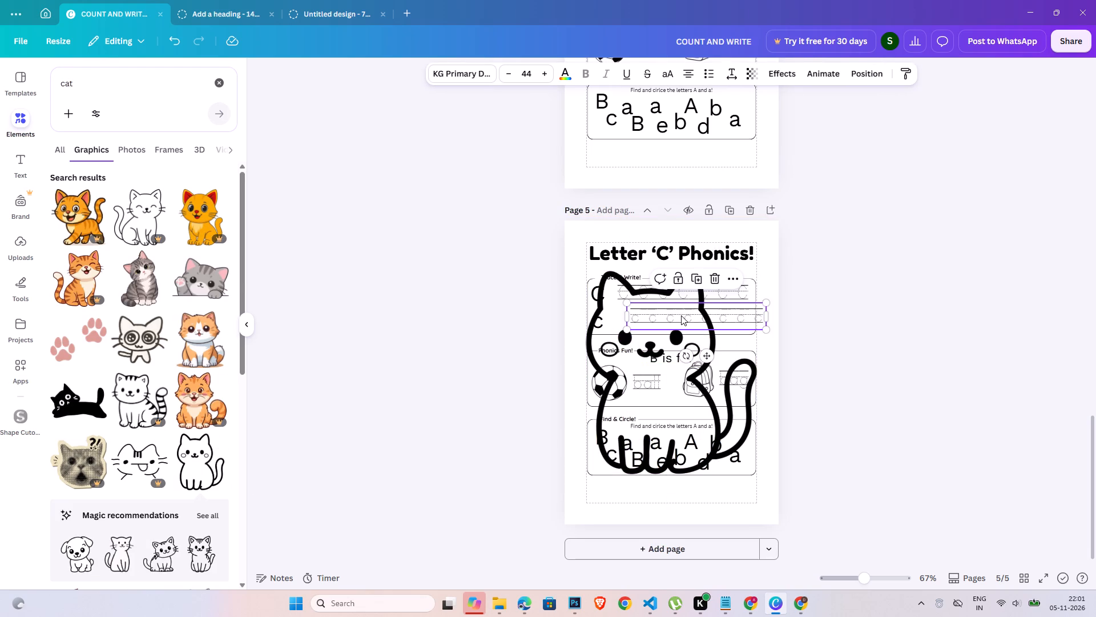
pyautogui.hotkey('ctrl', 'z')
pyautogui.moveTo(603, 286); pyautogui.dragTo(779, 278)
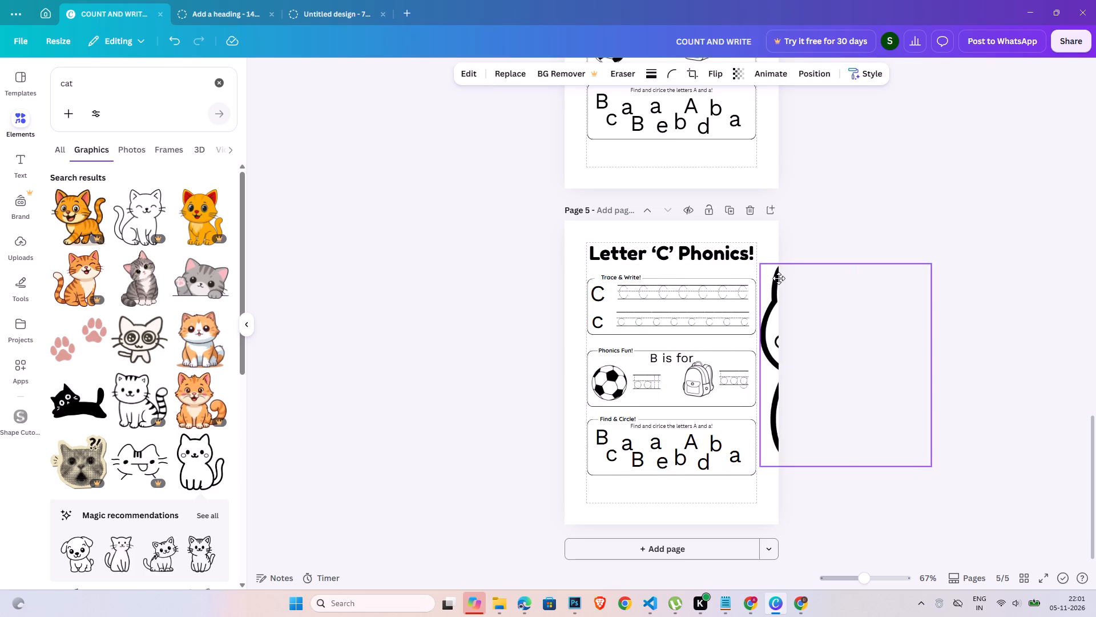
pyautogui.moveTo(779, 278); pyautogui.dragTo(764, 281)
# Delete the football and backpack pictures from page 5's "Phonics Fun!" box.
pyautogui.click(599, 384)
pyautogui.press('Delete')
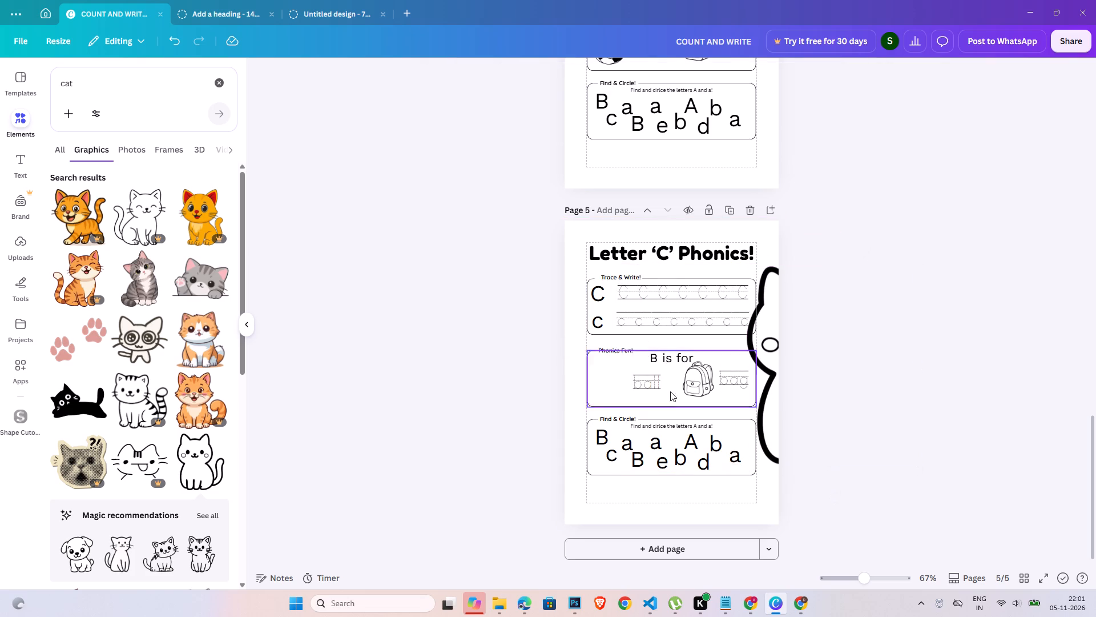
pyautogui.click(699, 392)
pyautogui.press('Delete')
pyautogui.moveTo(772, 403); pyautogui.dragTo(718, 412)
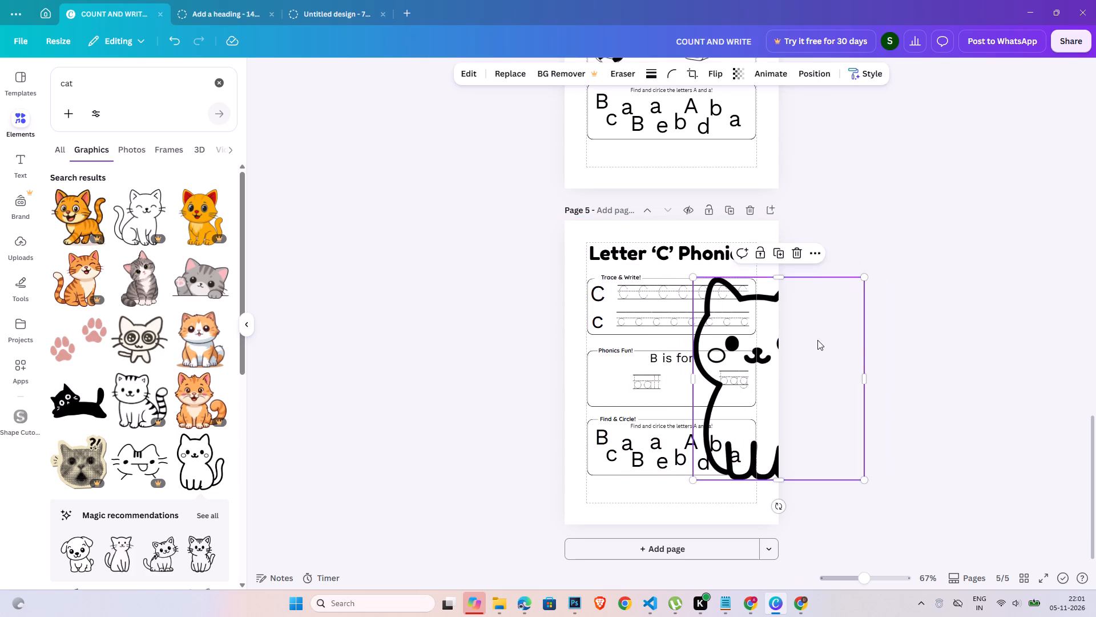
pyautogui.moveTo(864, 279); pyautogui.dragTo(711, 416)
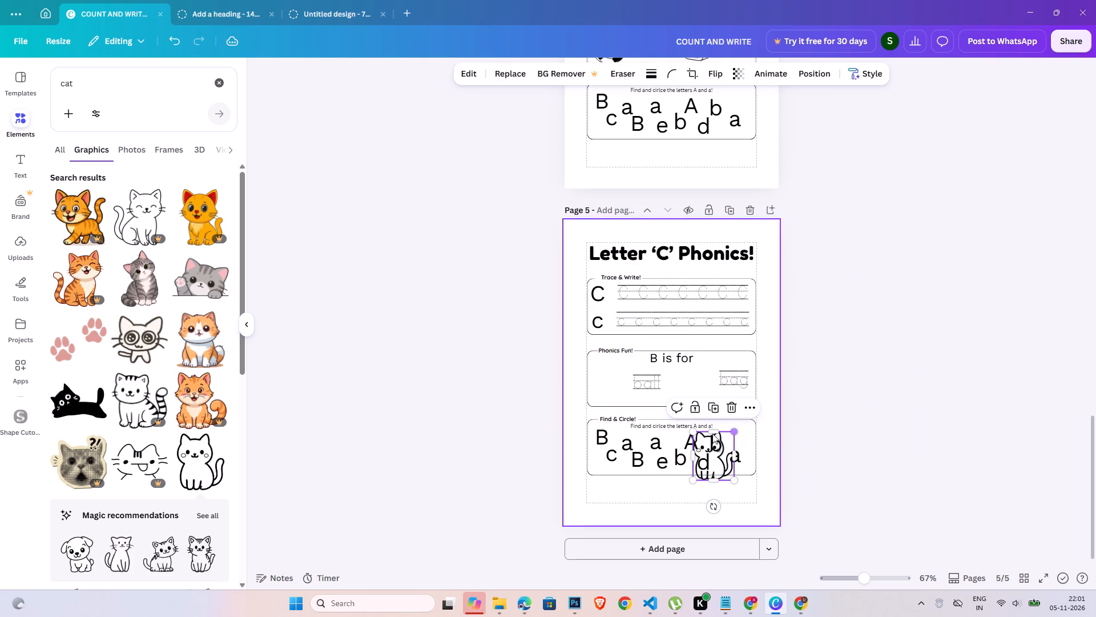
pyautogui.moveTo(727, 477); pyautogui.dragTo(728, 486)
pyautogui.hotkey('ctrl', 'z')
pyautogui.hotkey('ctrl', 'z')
# Shrink the cat picture and place it in the "Phonics Fun!" box just before the first tracing word.
pyautogui.moveTo(812, 379); pyautogui.dragTo(718, 457)
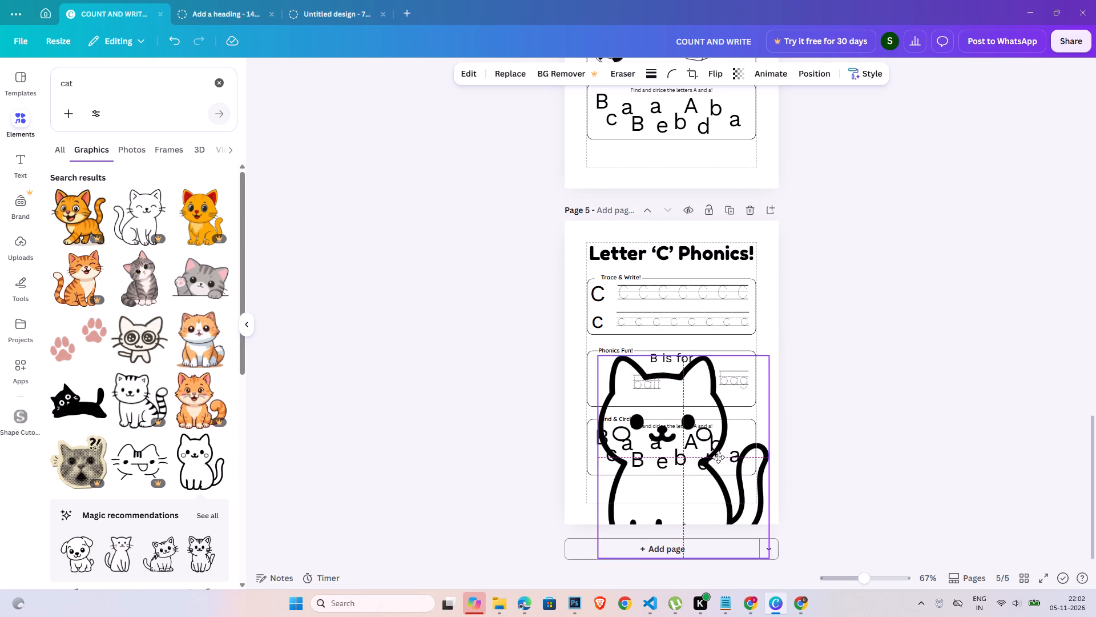
pyautogui.moveTo(718, 457); pyautogui.dragTo(710, 453)
pyautogui.moveTo(765, 554); pyautogui.dragTo(628, 387)
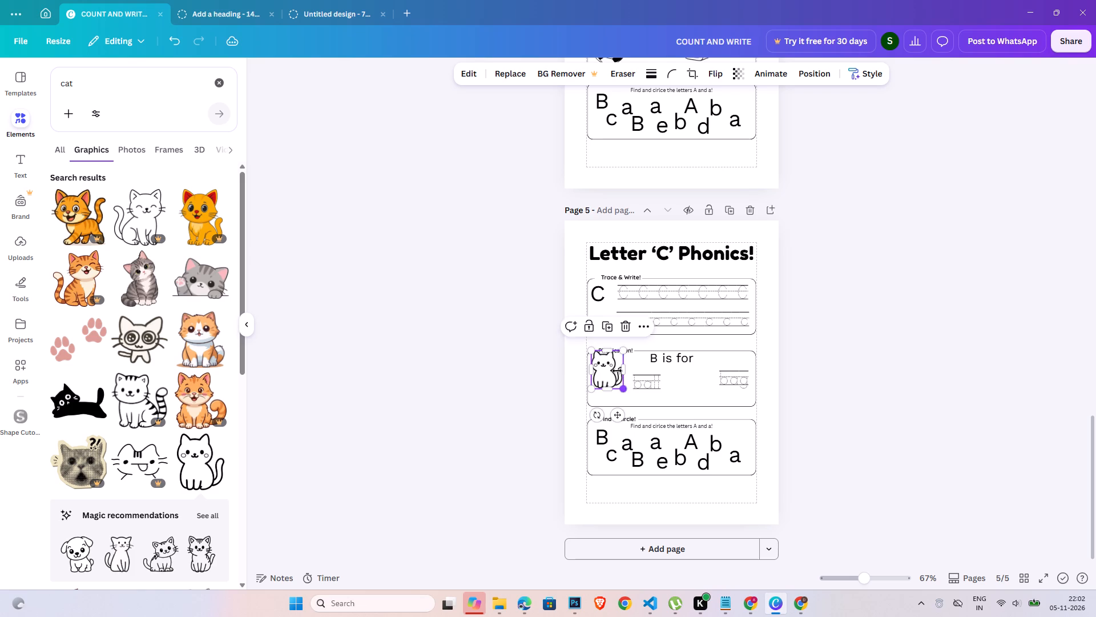
pyautogui.moveTo(609, 366); pyautogui.dragTo(610, 377)
# Change the first tracing word in page 5's "Phonics Fun!" box to "cat".
pyautogui.tripleClick(636, 378)
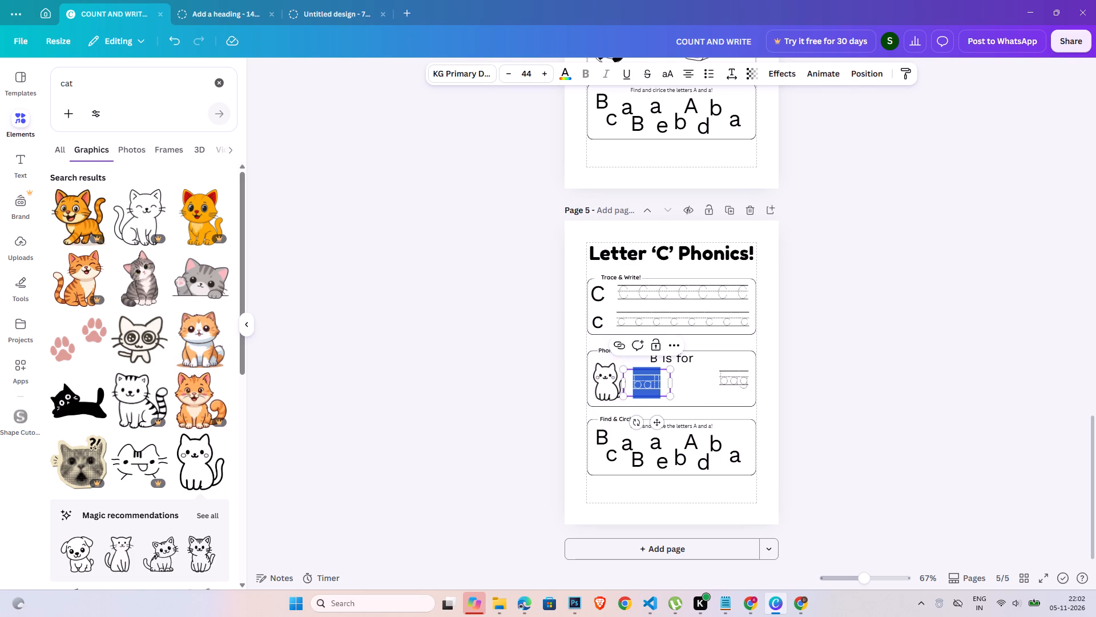
pyautogui.write('cat')
pyautogui.click(875, 404)
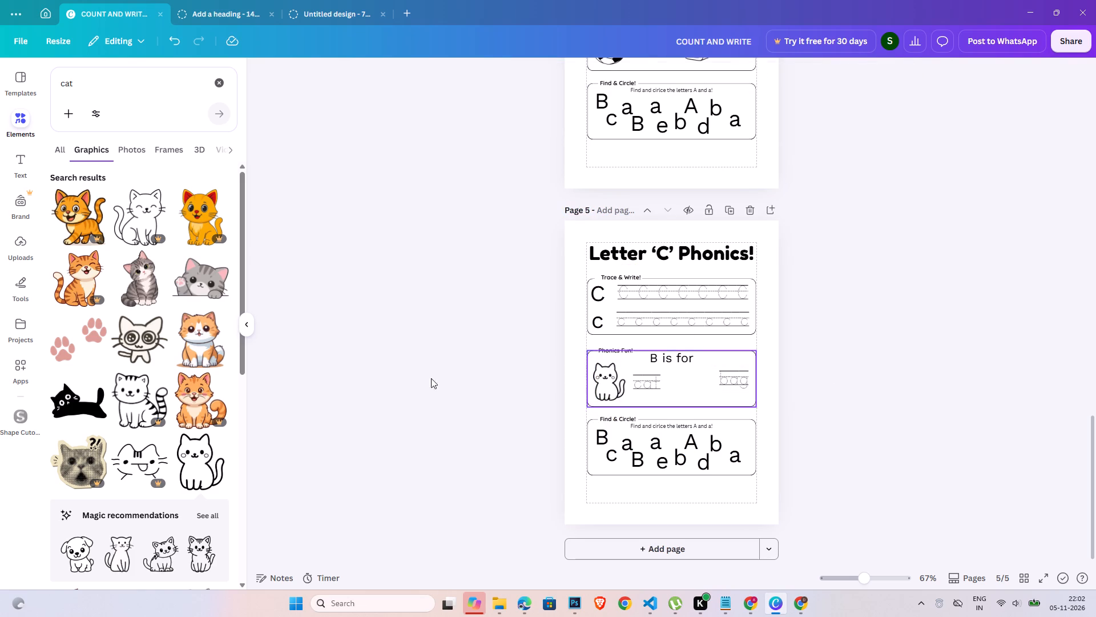
# Search the graphics for "c".
pyautogui.doubleClick(120, 82)
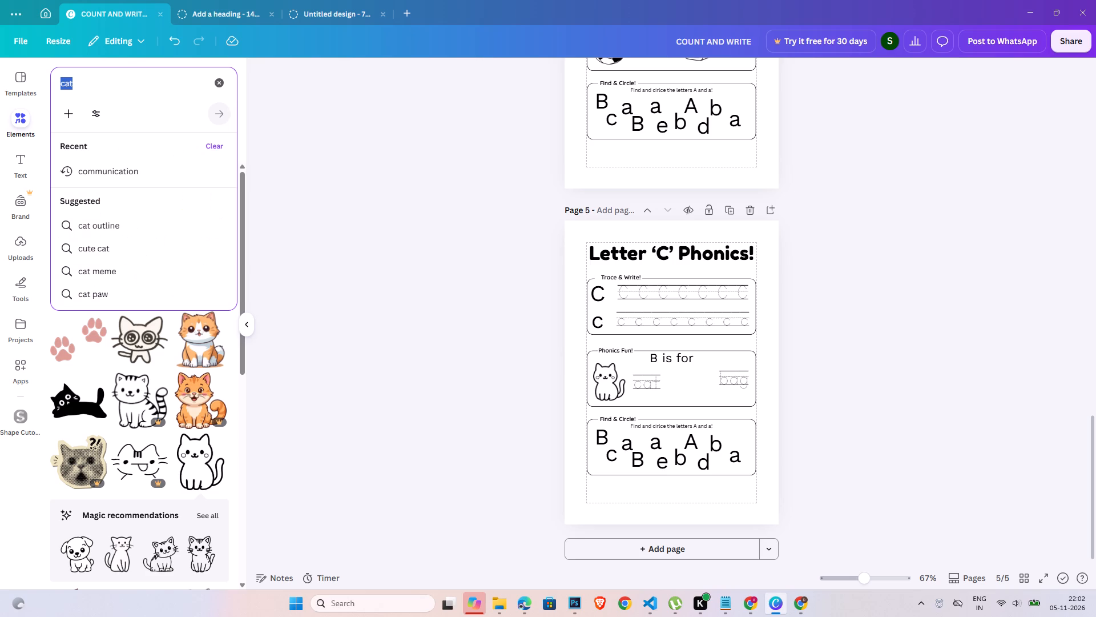
pyautogui.press('c')
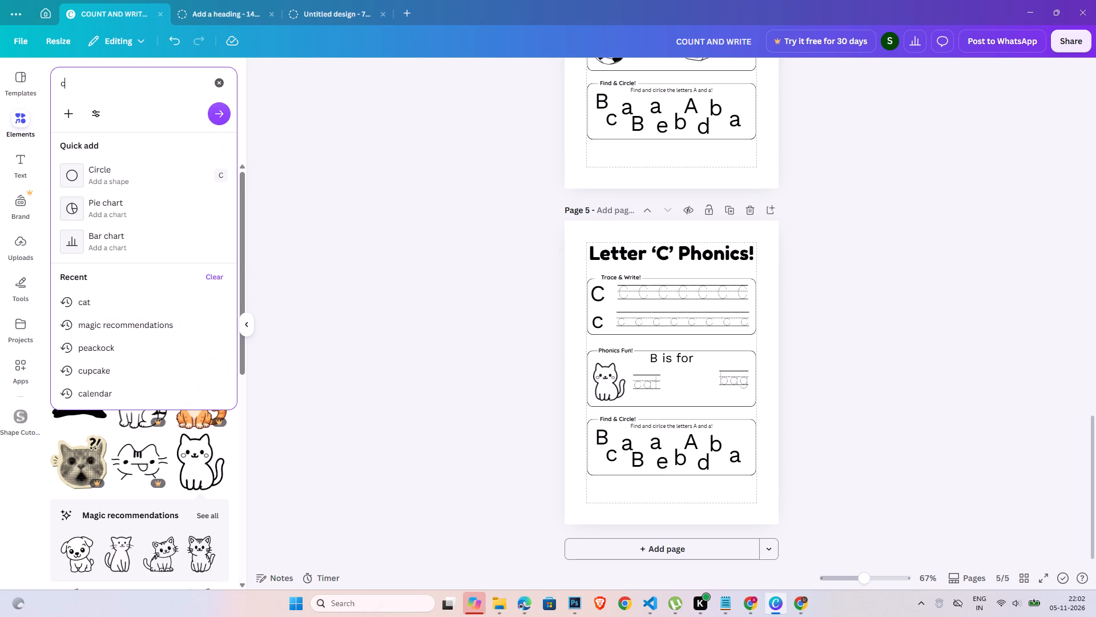
pyautogui.press('Return')
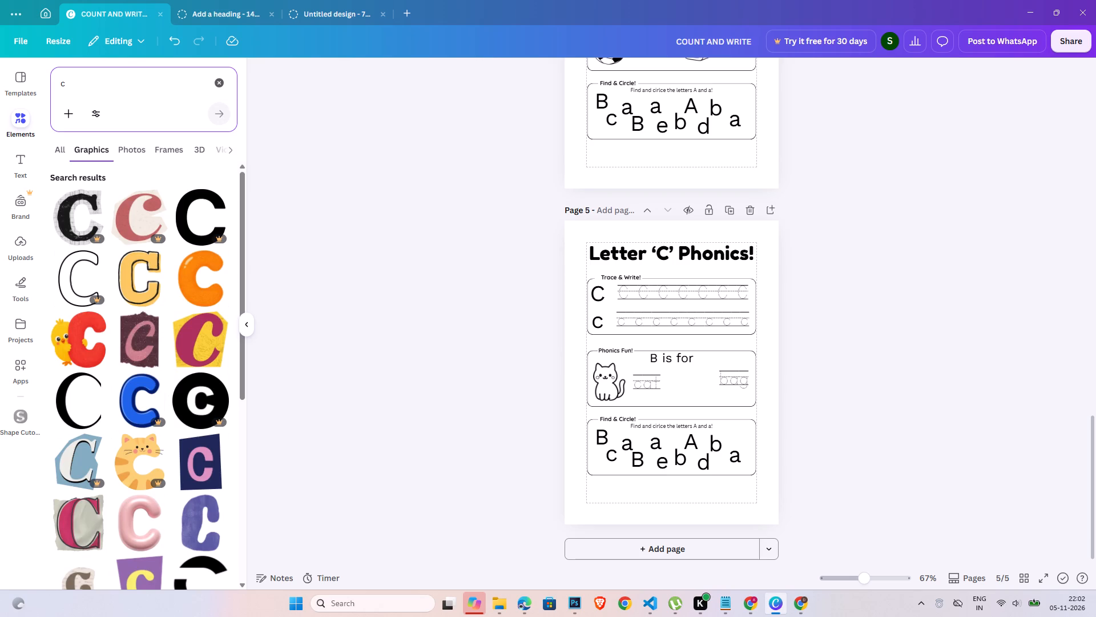
# Search the graphics for "crab" and add the red cartoon crab with a yellow belly and one raised claw to page 5.
pyautogui.click(107, 69)
pyautogui.doubleClick(106, 87)
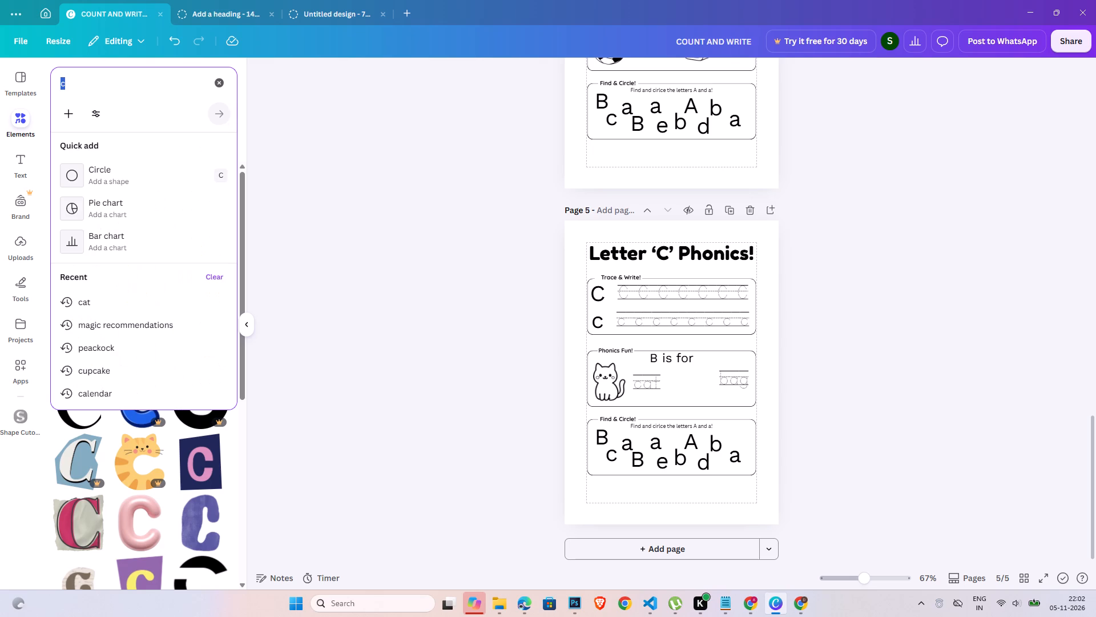
pyautogui.write("crab'")
pyautogui.press('BackSpace')
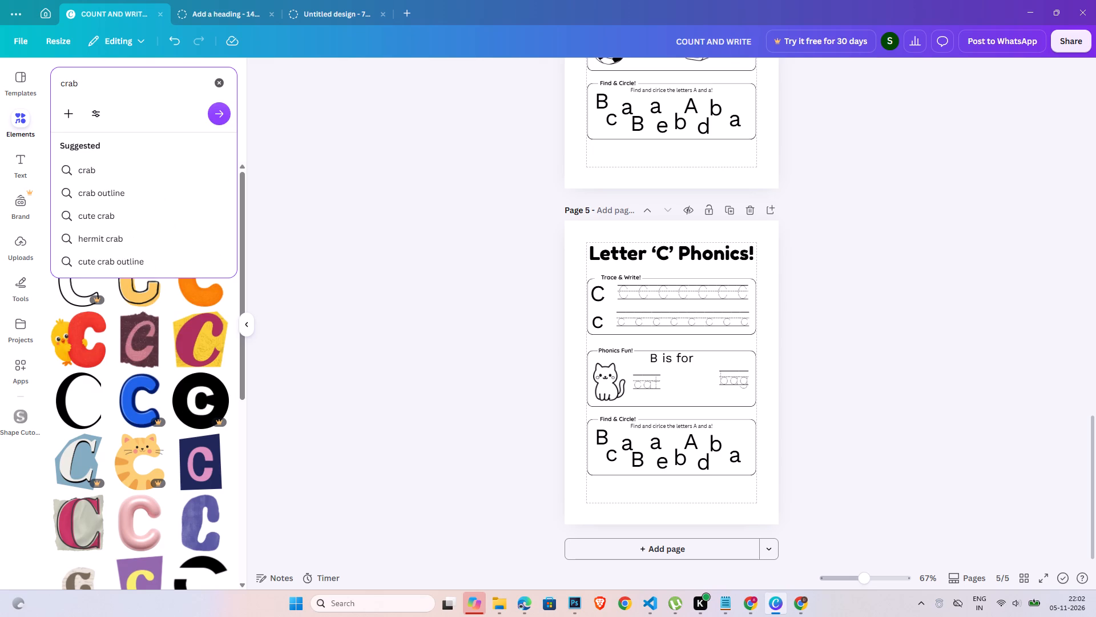
pyautogui.press('Return')
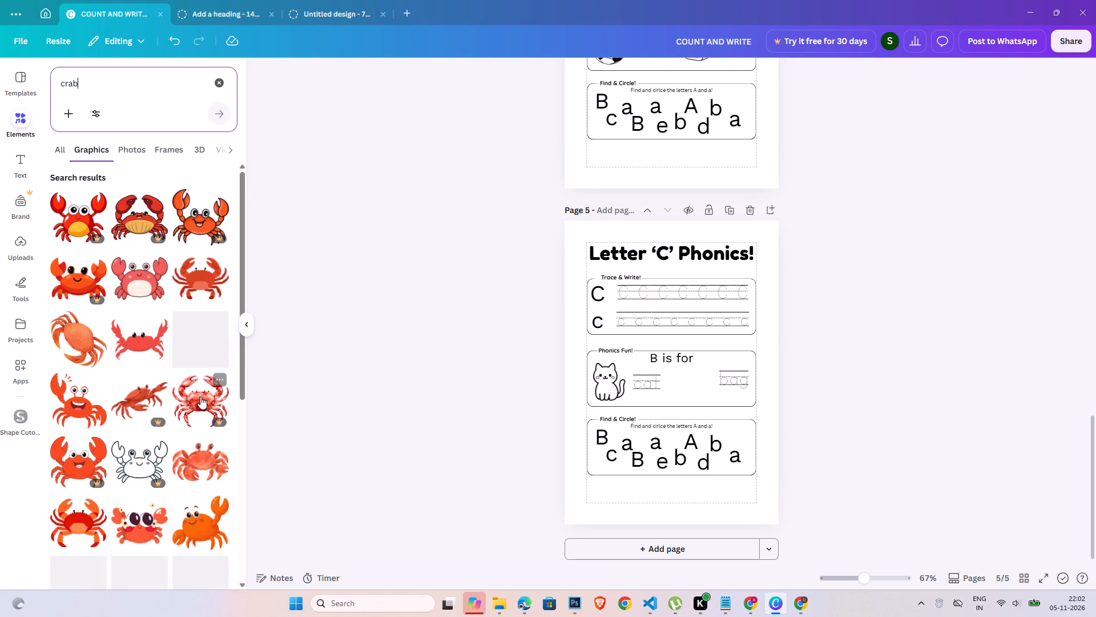
pyautogui.scroll(-3, 173, 491)
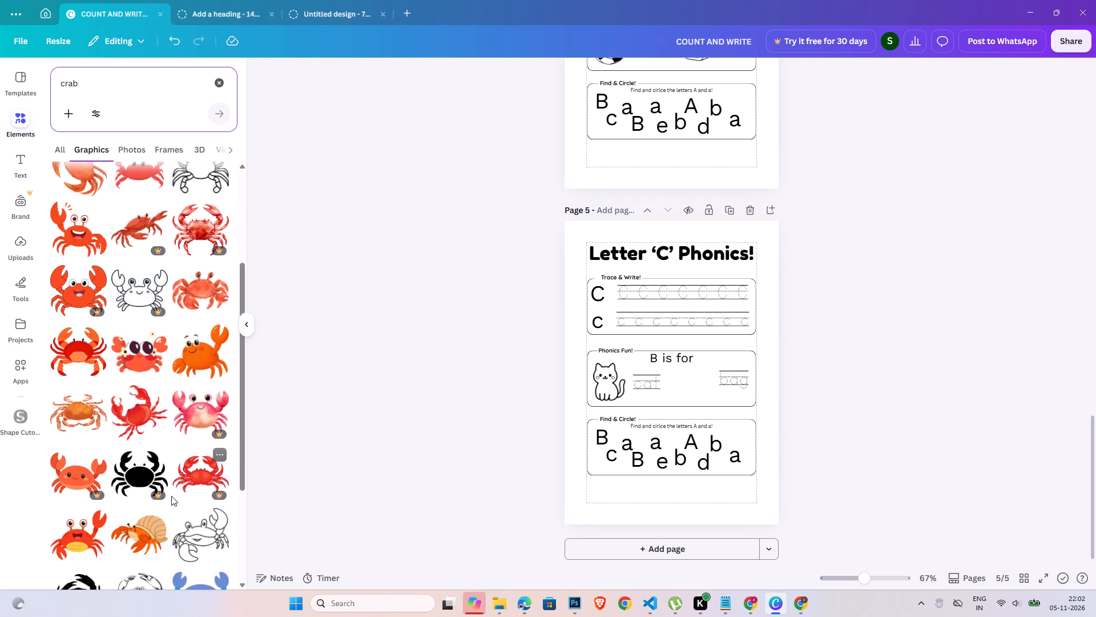
pyautogui.scroll(-3, 167, 499)
pyautogui.click(72, 362)
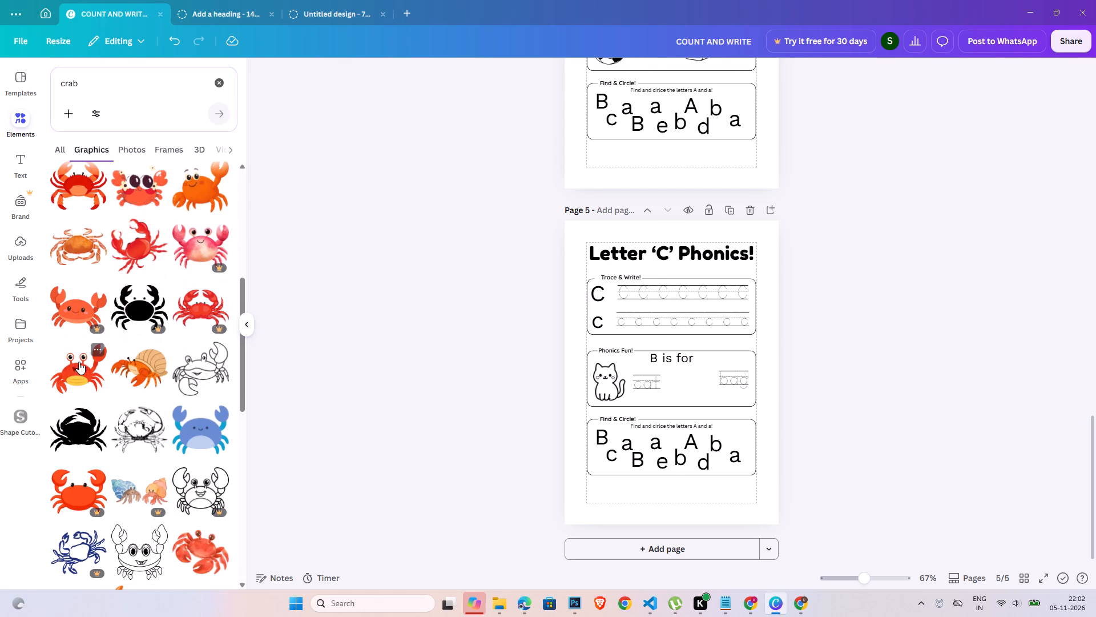
# Apply the "Simple lined" Style Match to the crab picture.
pyautogui.click(452, 71)
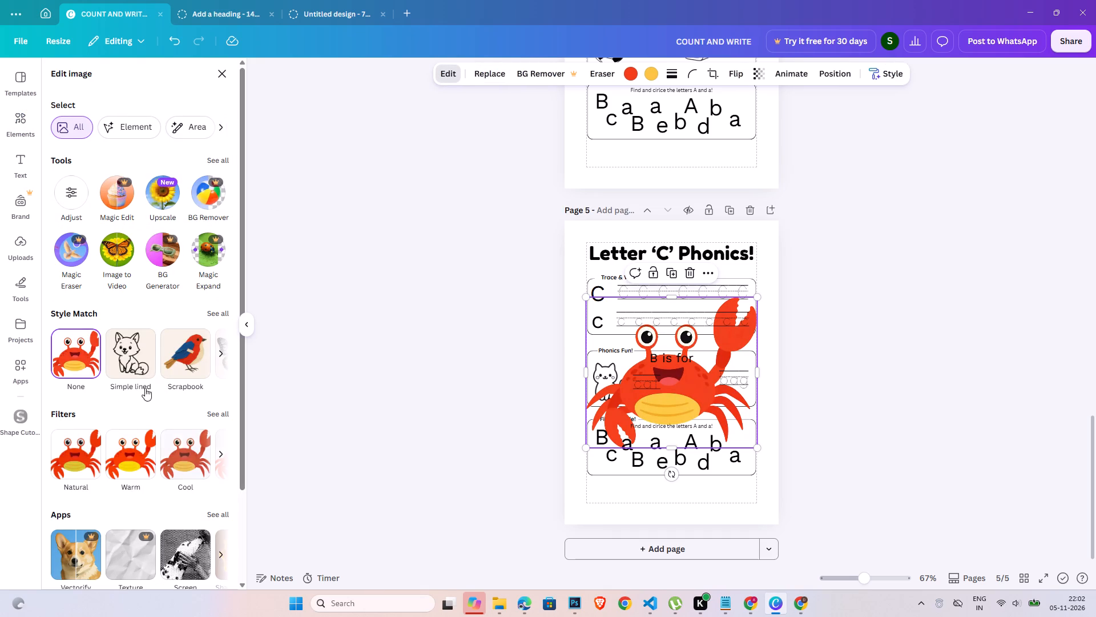
pyautogui.click(148, 359)
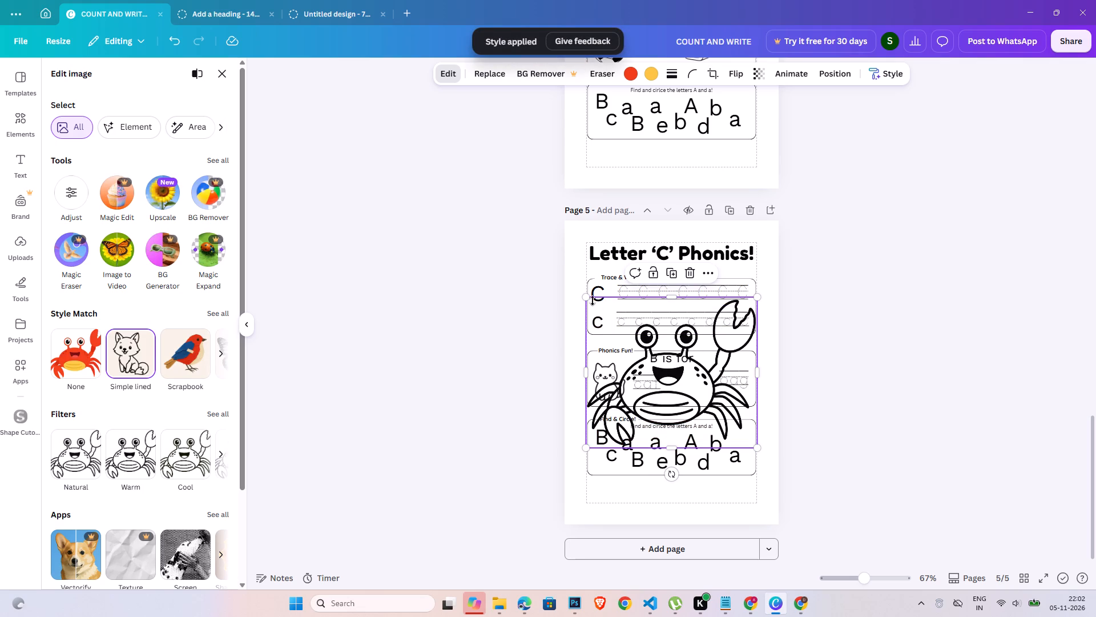
# Shrink the crab picture and place it in the "Phonics Fun!" box just before the second tracing word.
pyautogui.moveTo(590, 298); pyautogui.dragTo(718, 407)
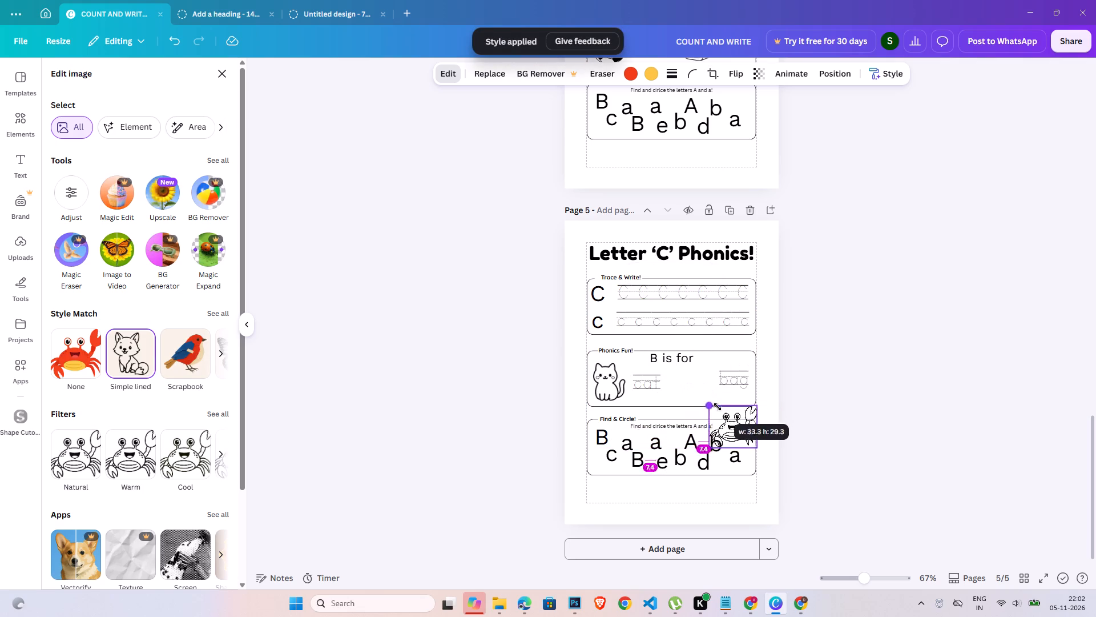
pyautogui.moveTo(718, 407); pyautogui.dragTo(722, 413)
pyautogui.moveTo(742, 438); pyautogui.dragTo(700, 387)
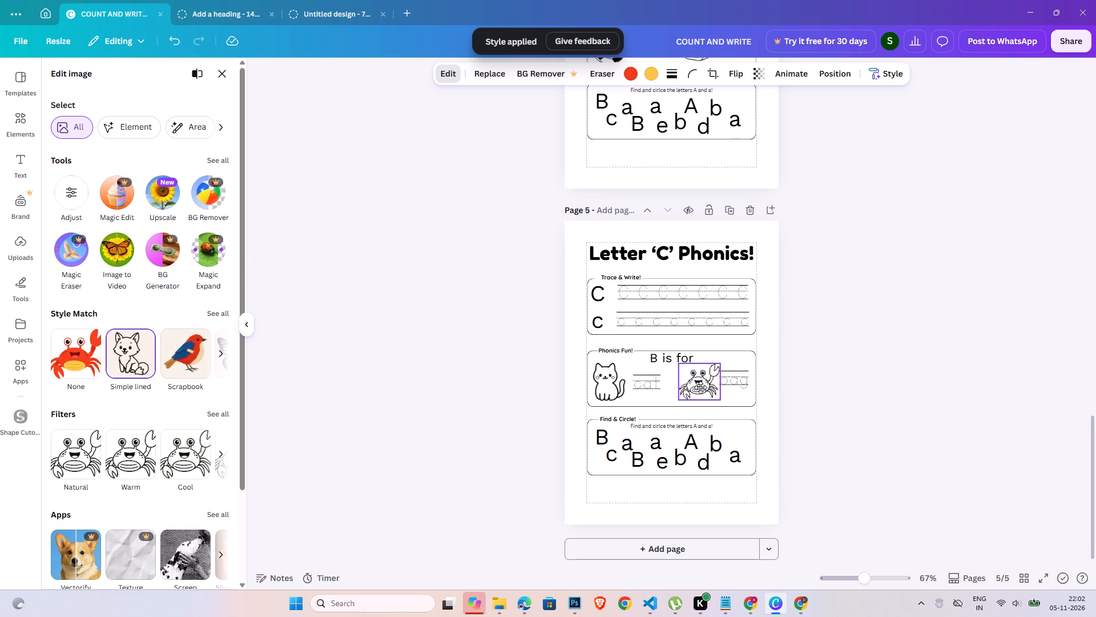
pyautogui.moveTo(700, 387); pyautogui.dragTo(698, 389)
pyautogui.click(711, 362)
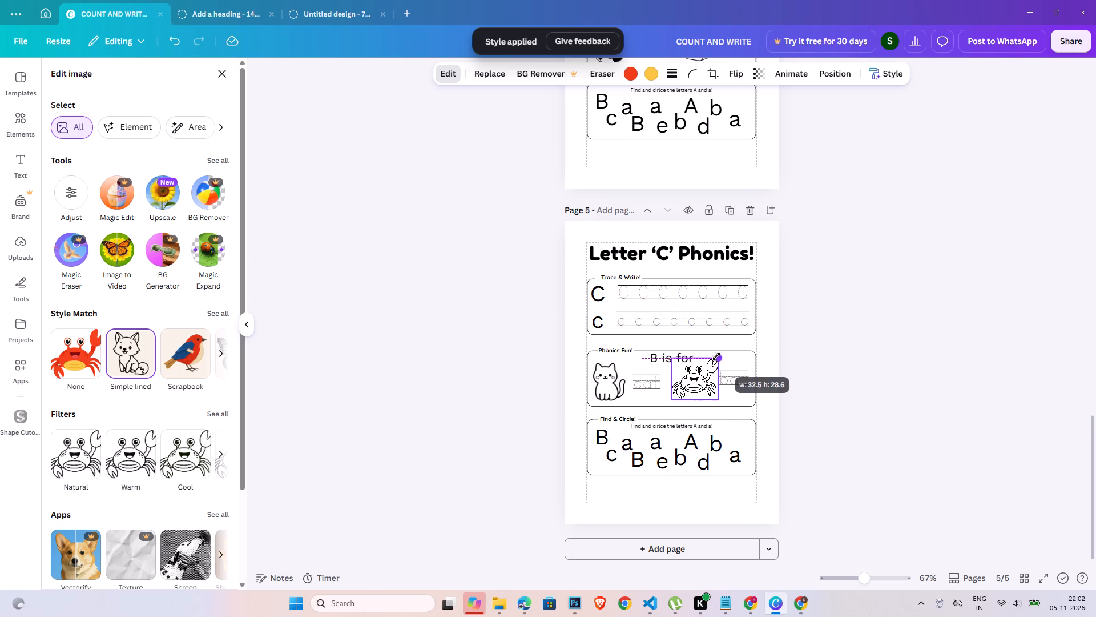
pyautogui.click(836, 395)
# Change the second tracing word in page 5's "Phonics Fun!" box to "crab".
pyautogui.doubleClick(734, 381)
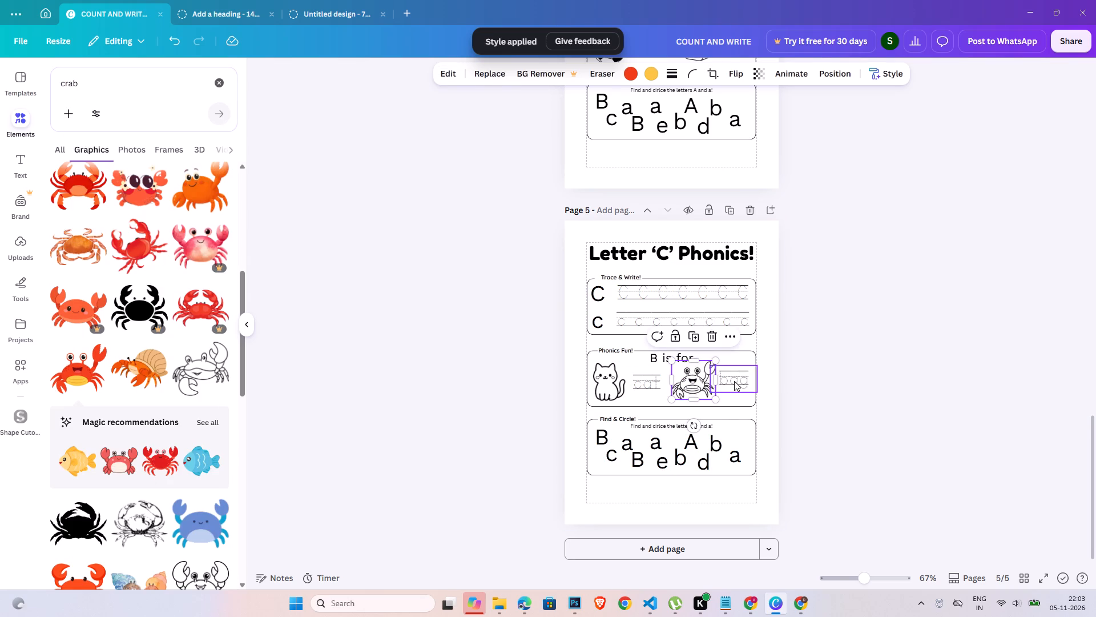
pyautogui.press('c')
pyautogui.press('r')
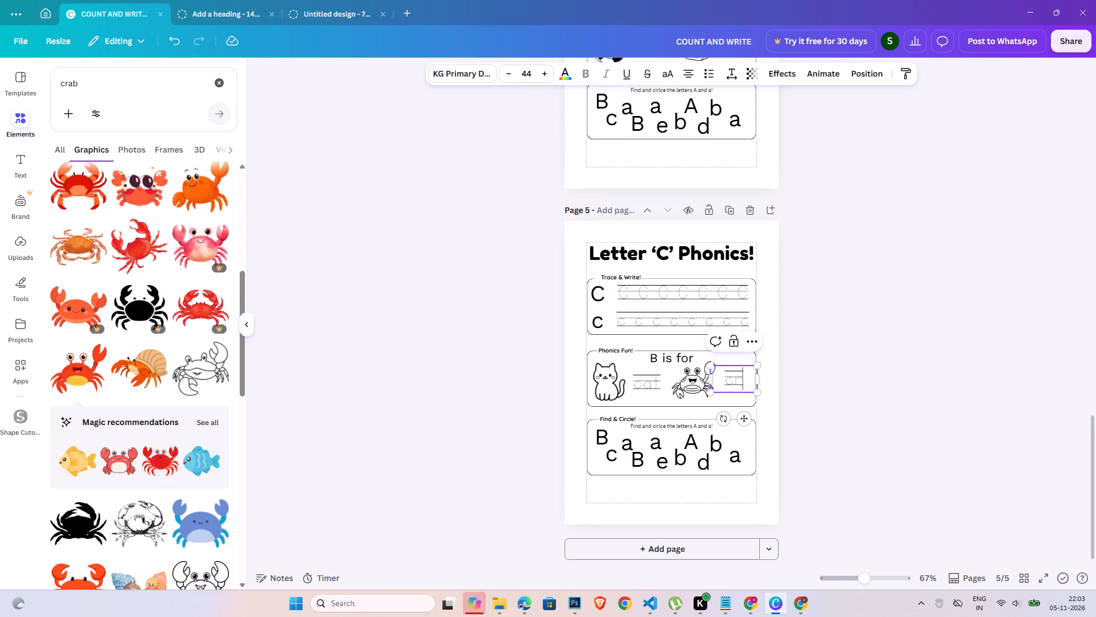
pyautogui.write('ab')
pyautogui.click(855, 406)
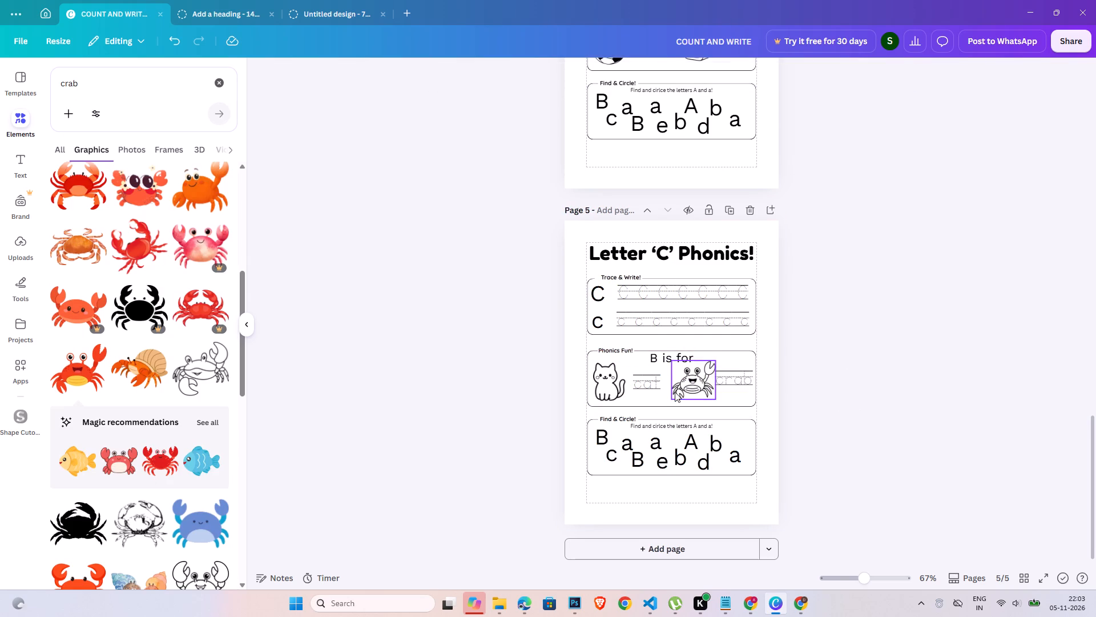
# Nudge the crab picture slightly toward the word "cat", away from its own tracing word.
pyautogui.click(679, 390)
pyautogui.press('Left')
pyautogui.press('Left')
pyautogui.press('Left')
pyautogui.press('Left')
pyautogui.press('Left')
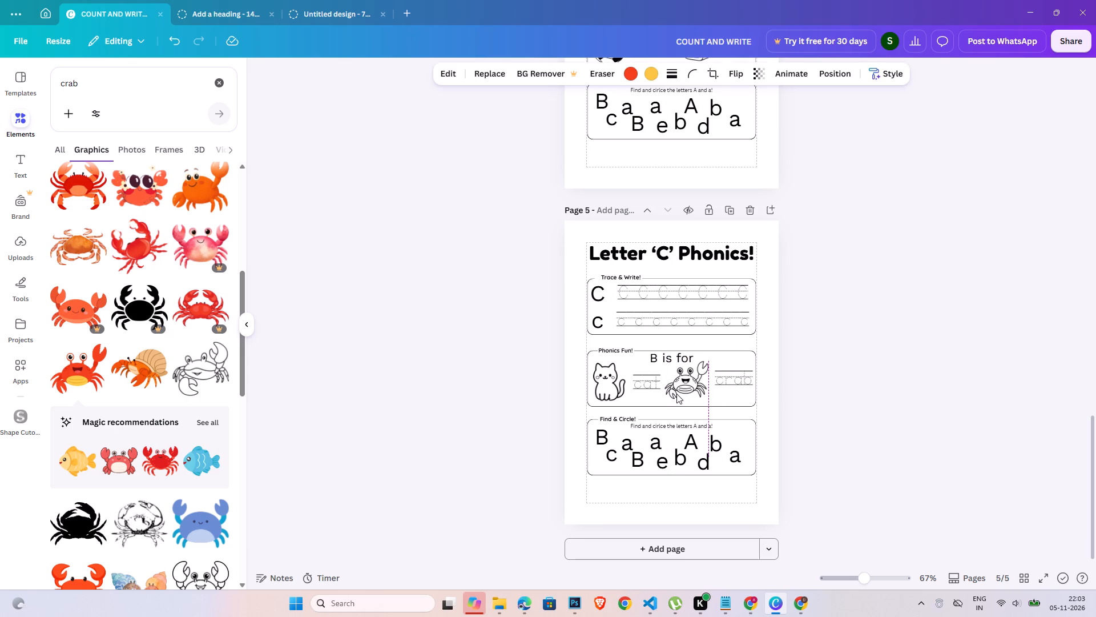
pyautogui.click(860, 392)
# Nudge the "crab" tracing word slightly toward the crab picture, inside the edge of the "Phonics Fun!" box.
pyautogui.click(710, 383)
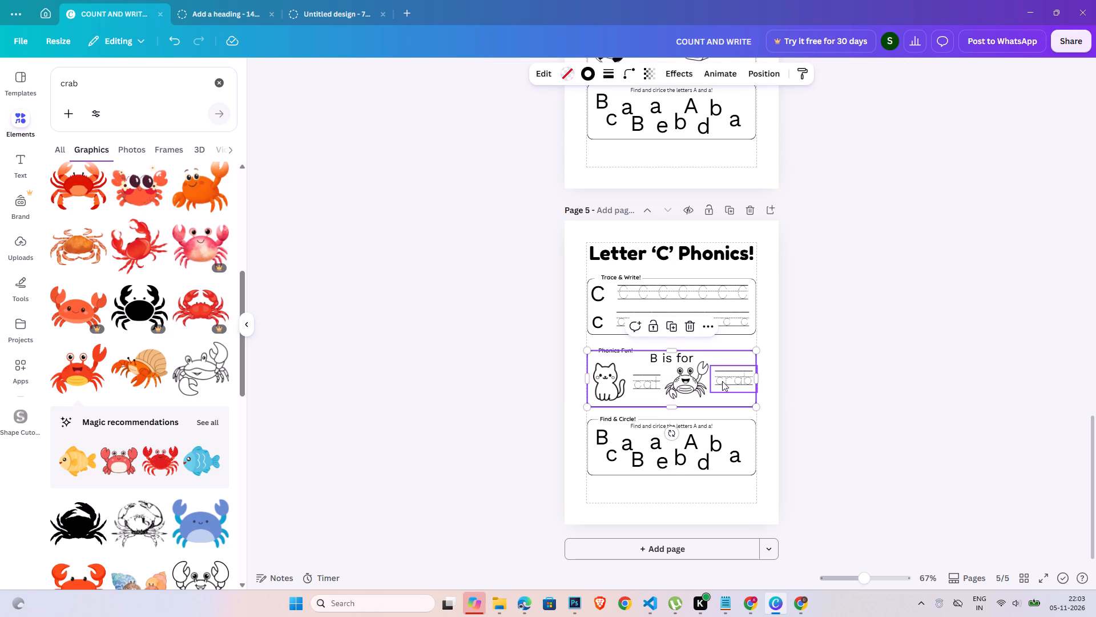
pyautogui.click(727, 382)
pyautogui.press('Left')
pyautogui.press('Left')
pyautogui.click(817, 419)
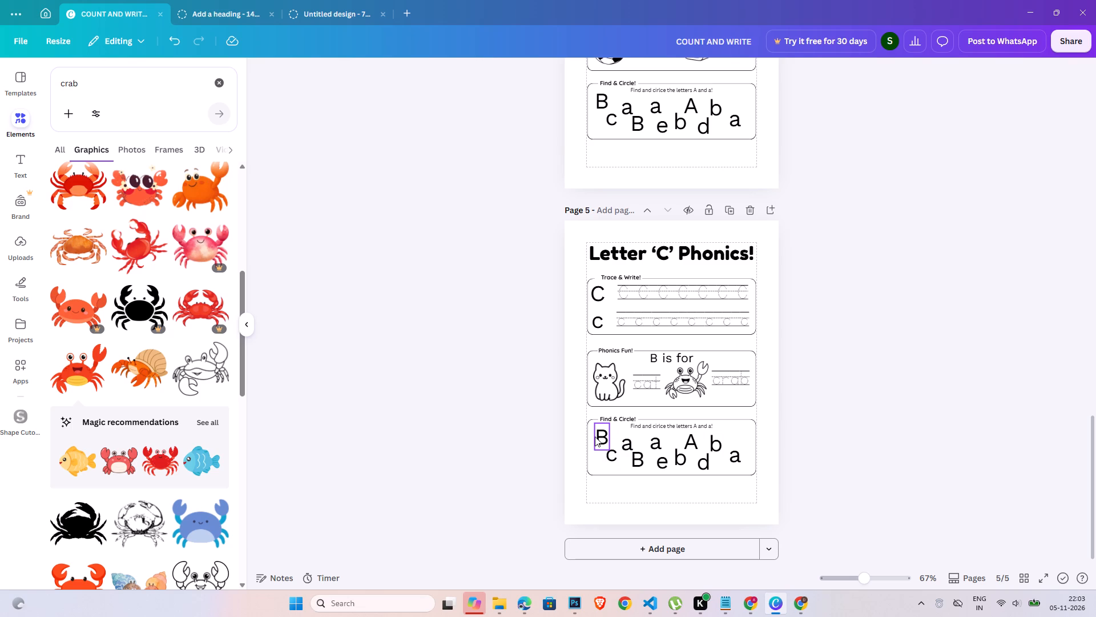
# Change the letter in page 5's "Phonics Fun!" heading so it reads "C is for".
pyautogui.doubleClick(652, 355)
pyautogui.click(655, 354)
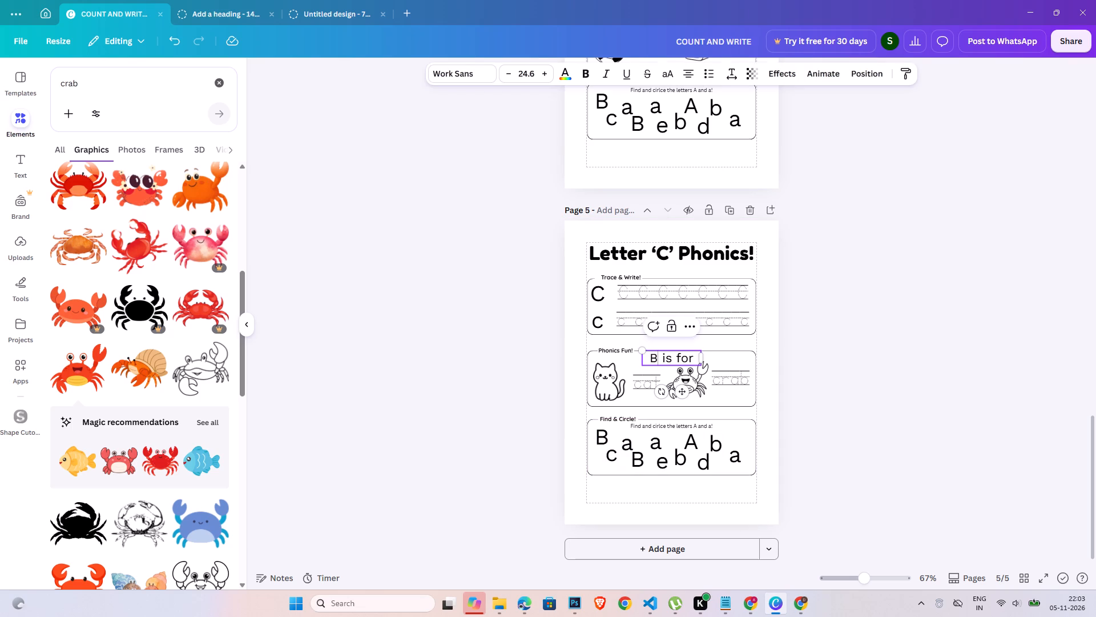
pyautogui.click(654, 356)
pyautogui.hotkey('shift', 'c')
pyautogui.click(974, 426)
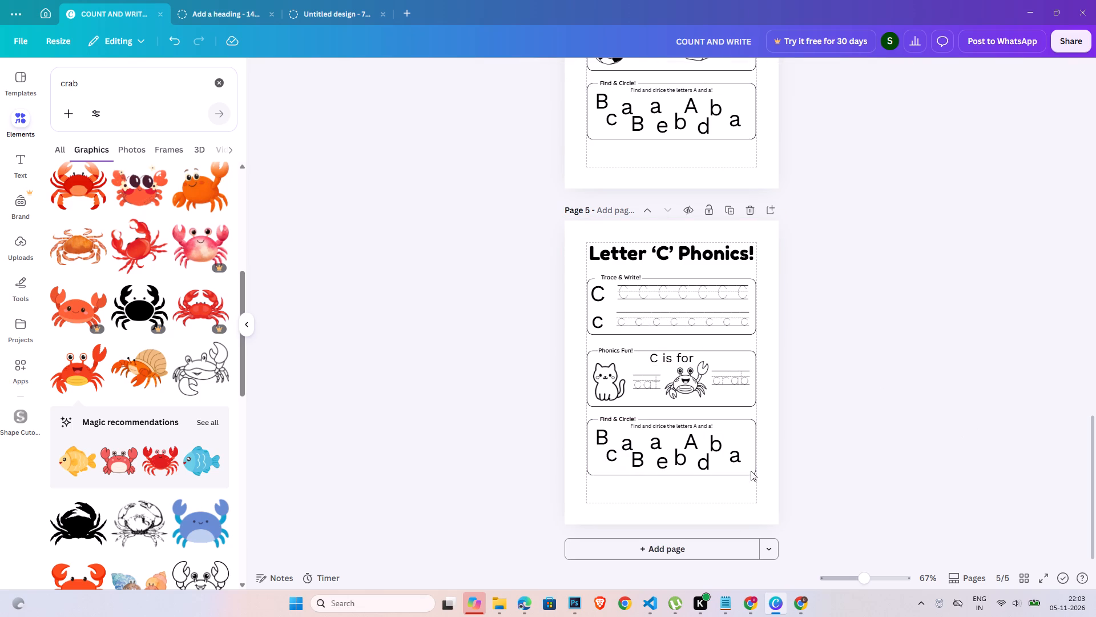
# In page 5's "Find & Circle!" box, replace the first B with f, c with C, second B with c, e with C, and last a with c.
pyautogui.doubleClick(605, 436)
pyautogui.press('f')
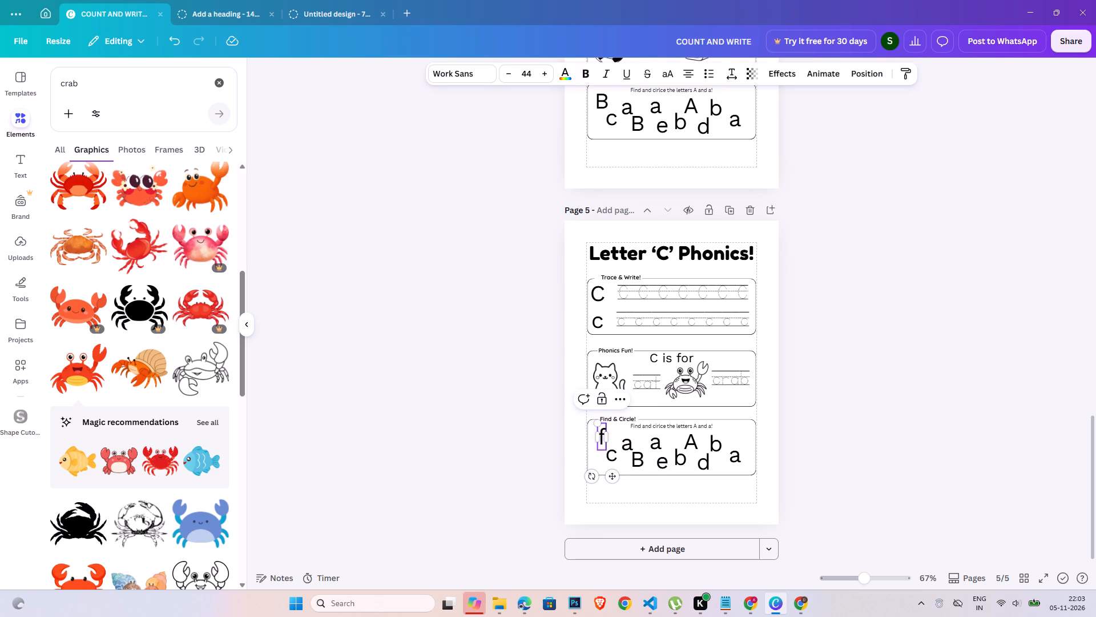
pyautogui.doubleClick(615, 460)
pyautogui.hotkey('shift', 'c')
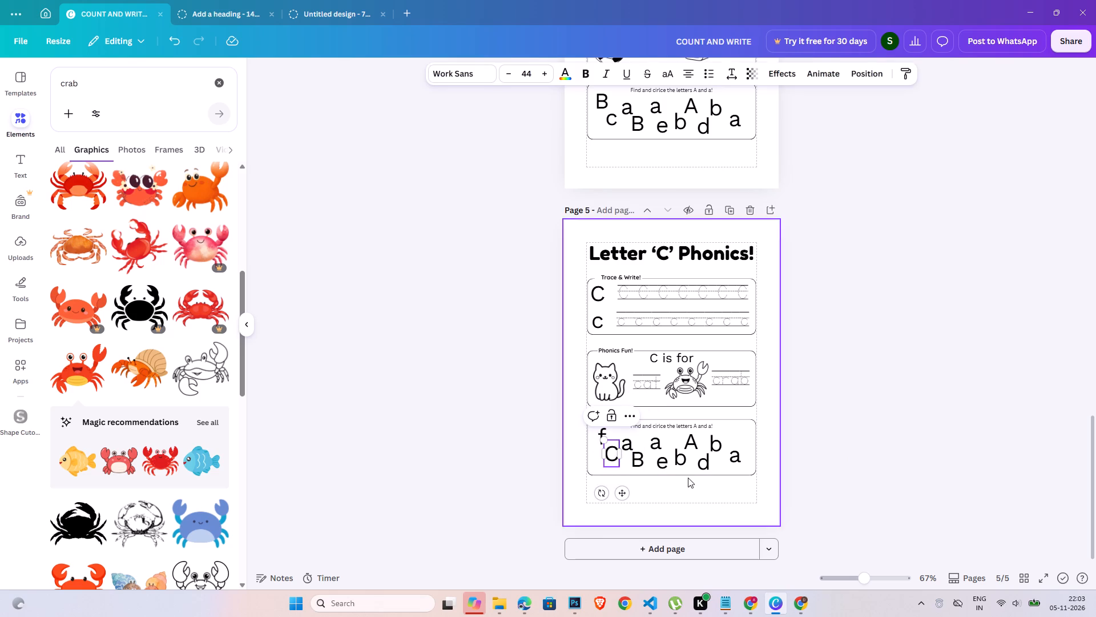
pyautogui.doubleClick(636, 452)
pyautogui.press('c')
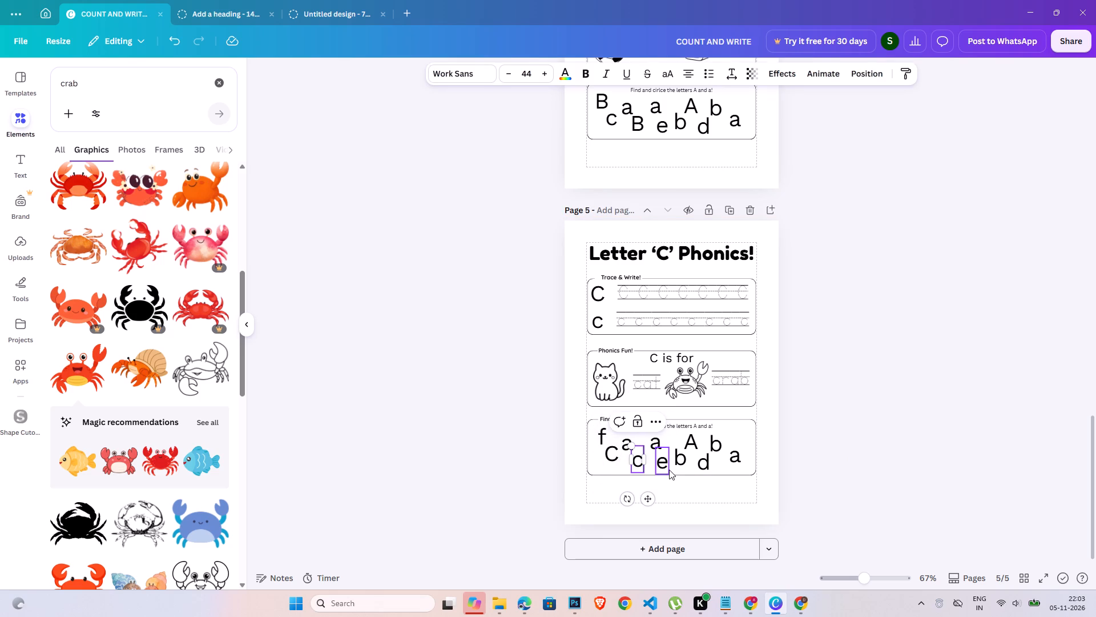
pyautogui.doubleClick(664, 462)
pyautogui.hotkey('shift', 'c')
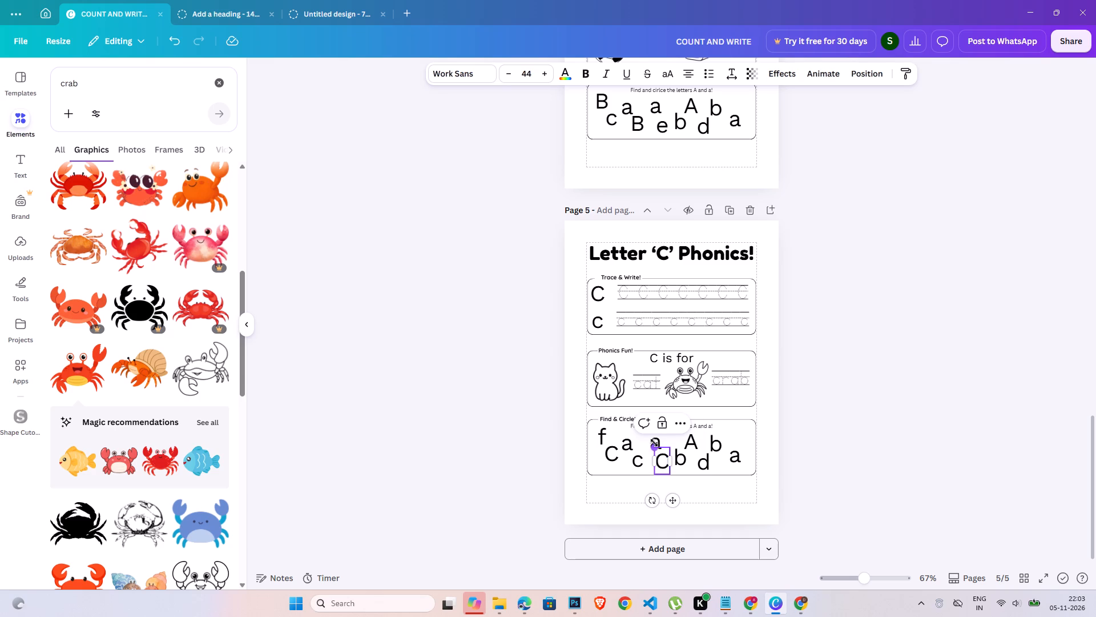
pyautogui.click(654, 443)
pyautogui.doubleClick(738, 455)
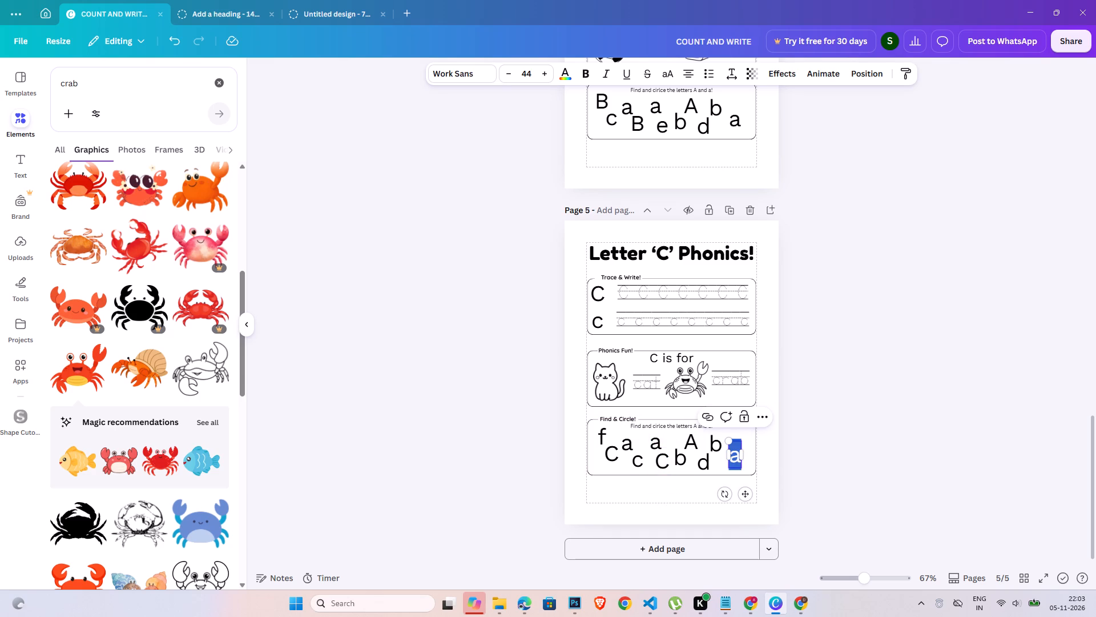
pyautogui.press('c')
pyautogui.click(953, 463)
# Duplicate the finished Letter 'C' page as page 6.
pyautogui.scroll(-1, 833, 489)
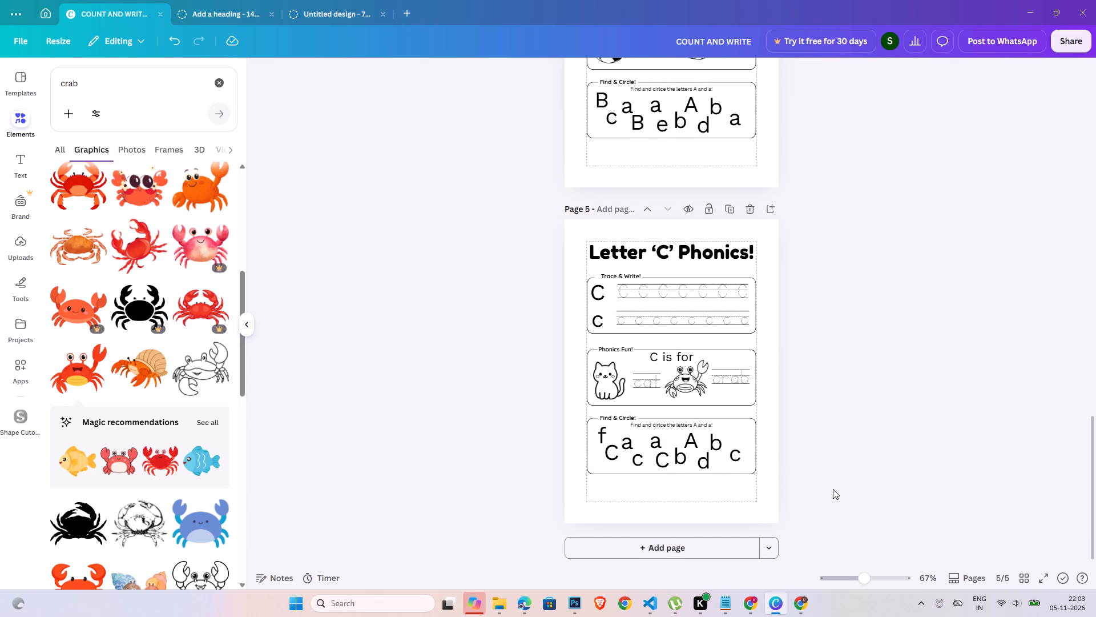
pyautogui.scroll(1, 833, 489)
pyautogui.click(731, 261)
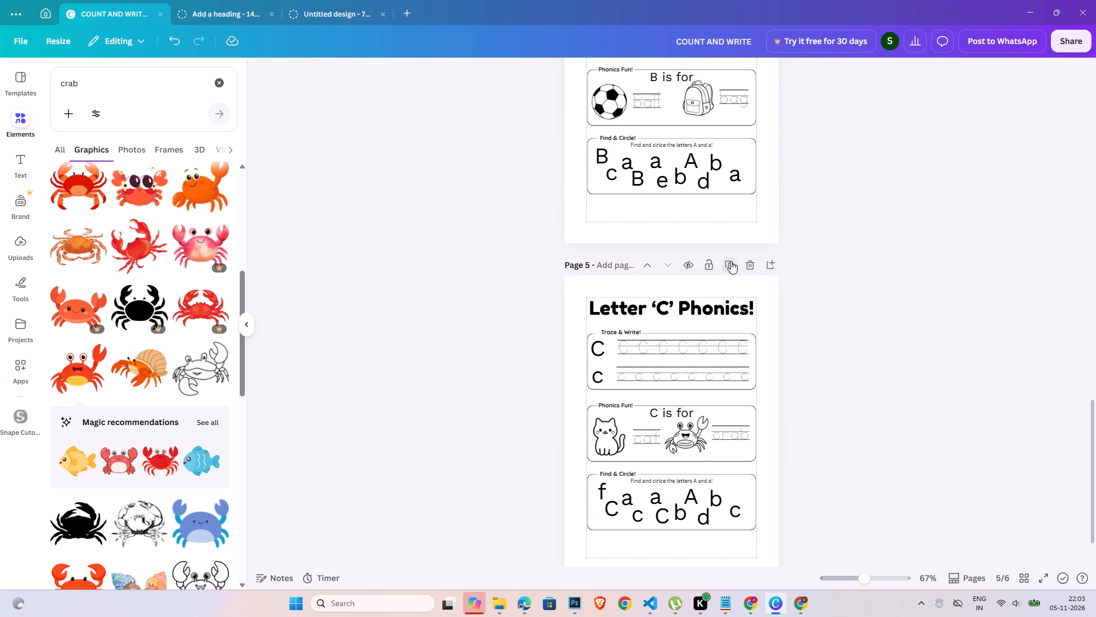
# Change the letter in page 6's title so it reads "Letter 'D' Phonics!".
pyautogui.doubleClick(670, 308)
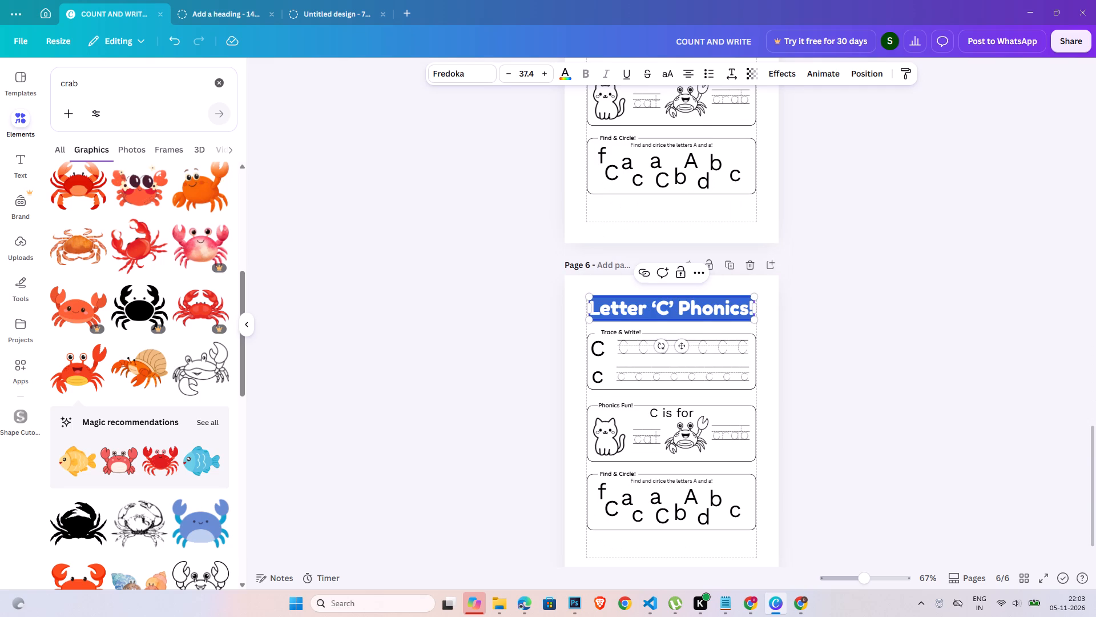
pyautogui.click(670, 308)
pyautogui.moveTo(670, 308); pyautogui.dragTo(660, 311)
pyautogui.hotkey('shift', 'd')
pyautogui.click(904, 371)
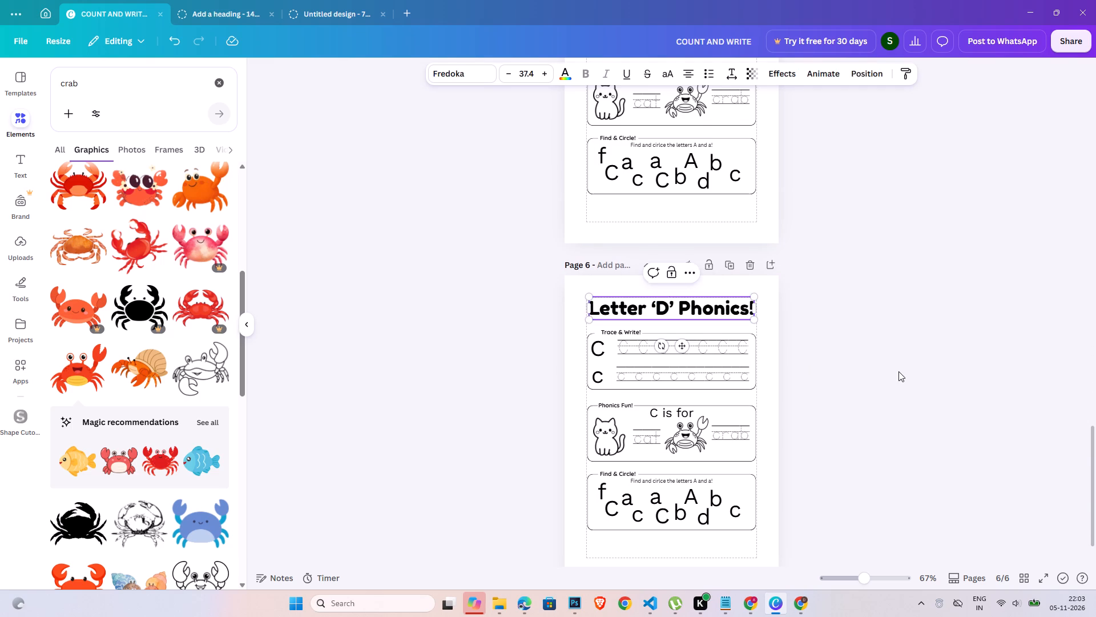
# Change the two example letters in page 6's "Trace & Write!" box to uppercase D and lowercase d.
pyautogui.doubleClick(601, 350)
pyautogui.hotkey('shift', 'd')
pyautogui.doubleClick(601, 378)
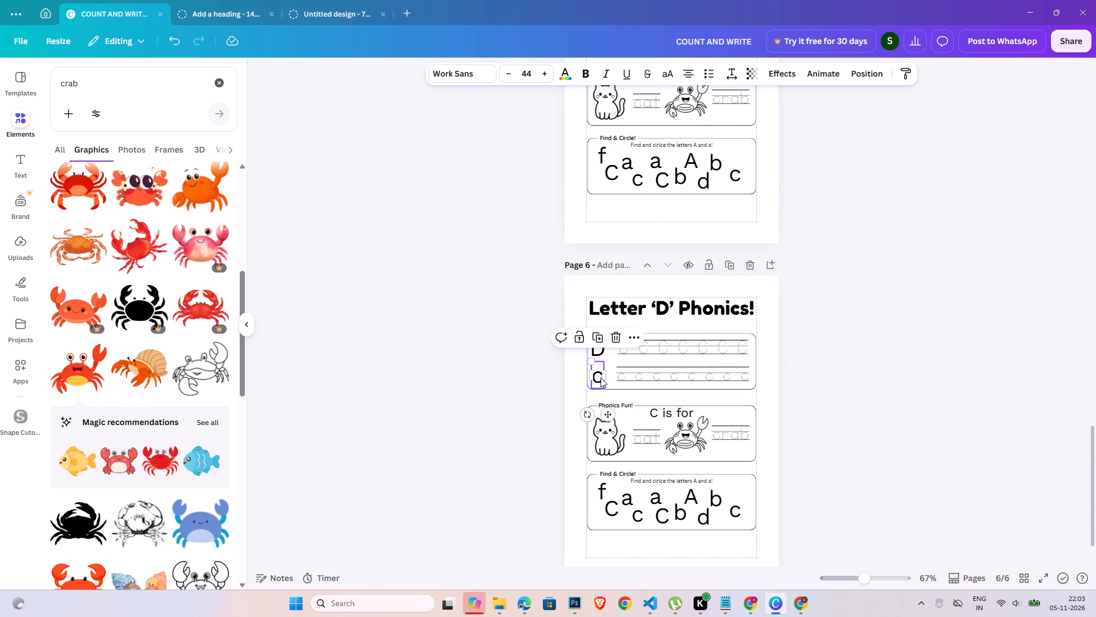
pyautogui.press('d')
pyautogui.click(859, 379)
# Replace the uppercase tracing row in page 6's "Trace & Write!" box with seven spaced D letters.
pyautogui.tripleClick(637, 345)
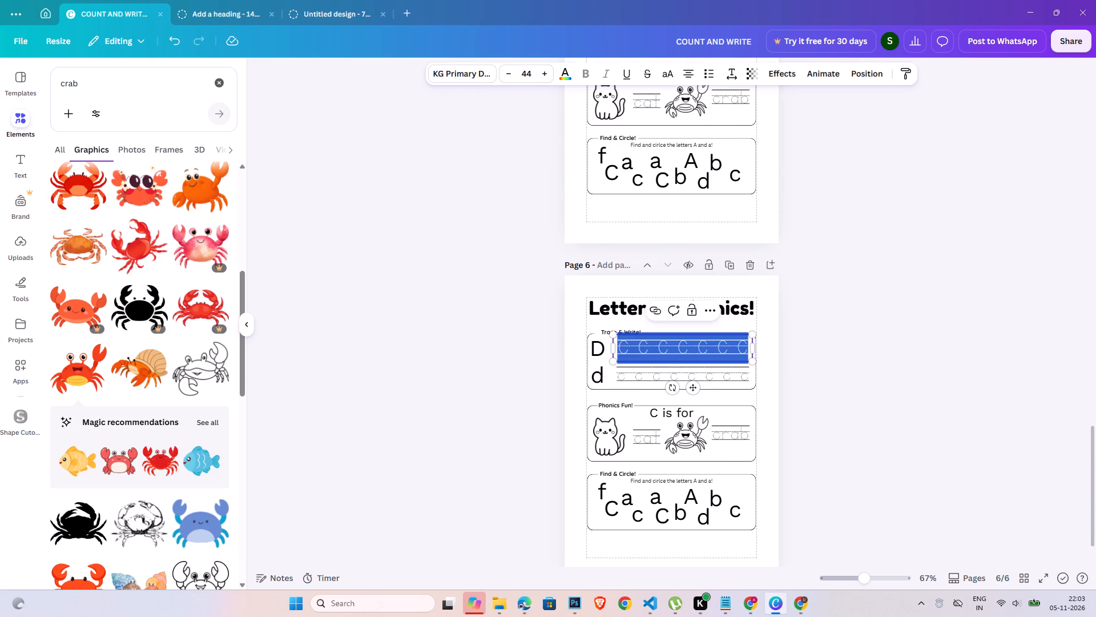
pyautogui.hotkey('shift', 'd')
pyautogui.hotkey('shift', 'space')
pyautogui.hotkey('shift', 'd')
pyautogui.hotkey('shift', 'space')
pyautogui.hotkey('shift', 'd')
pyautogui.hotkey('shift', 'space')
pyautogui.hotkey('shift', 'd')
pyautogui.hotkey('shift', 'space')
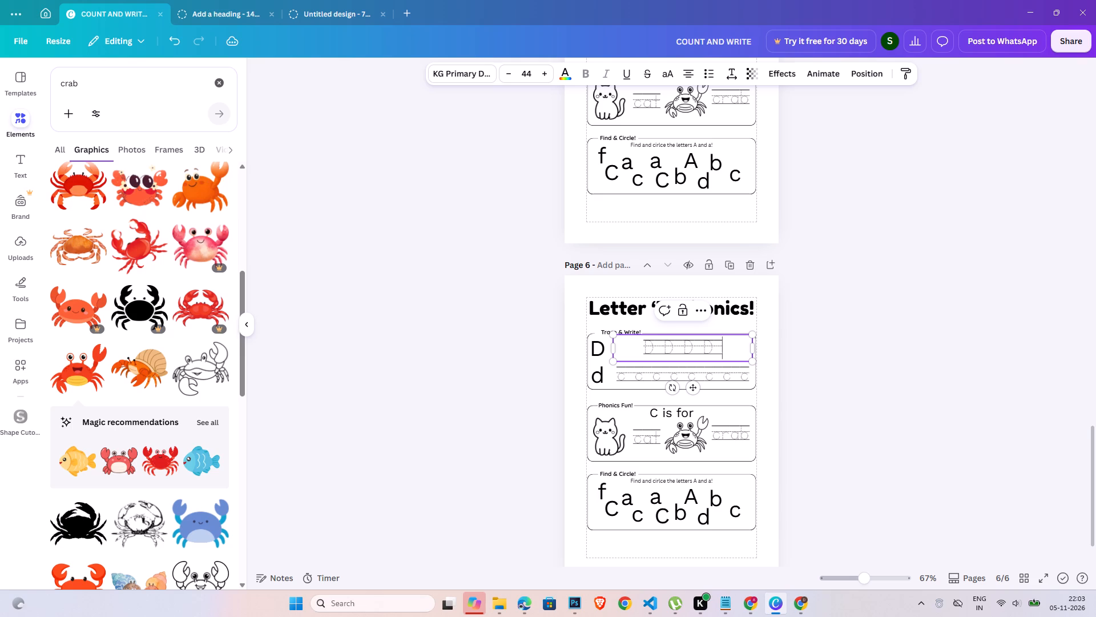
pyautogui.hotkey('shift', 'd')
pyautogui.hotkey('shift', 'space')
pyautogui.hotkey('shift', 'd')
pyautogui.hotkey('shift', 'space')
pyautogui.hotkey('shift', 'd')
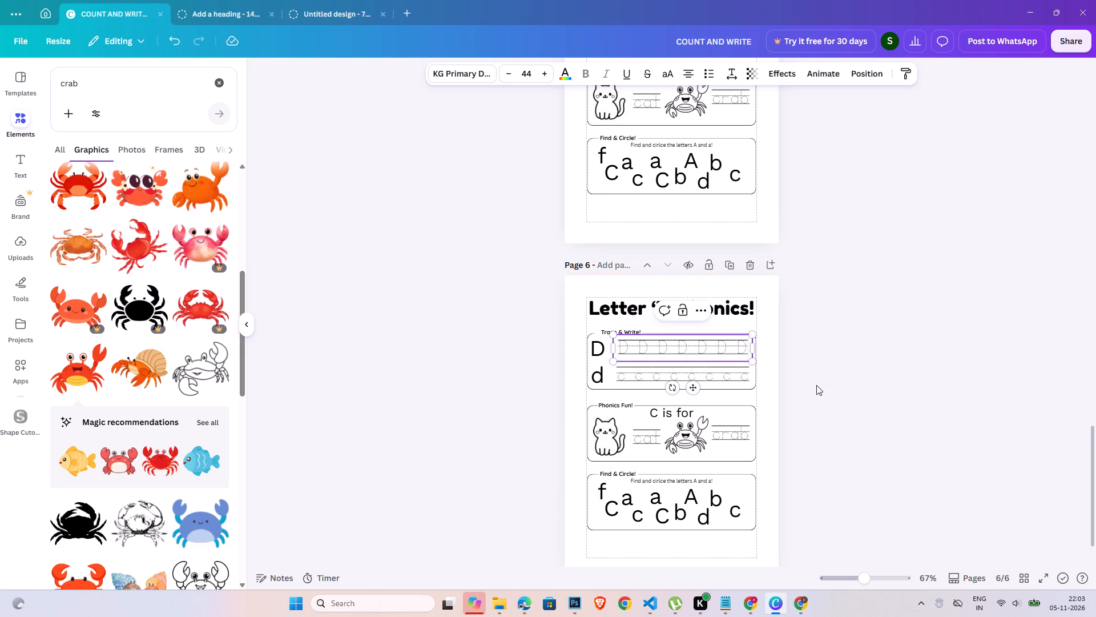
pyautogui.click(816, 385)
# Replace the lowercase tracing row in page 6's "Trace & Write!" box with eight spaced d letters.
pyautogui.tripleClick(640, 373)
pyautogui.write('d')
pyautogui.press('space')
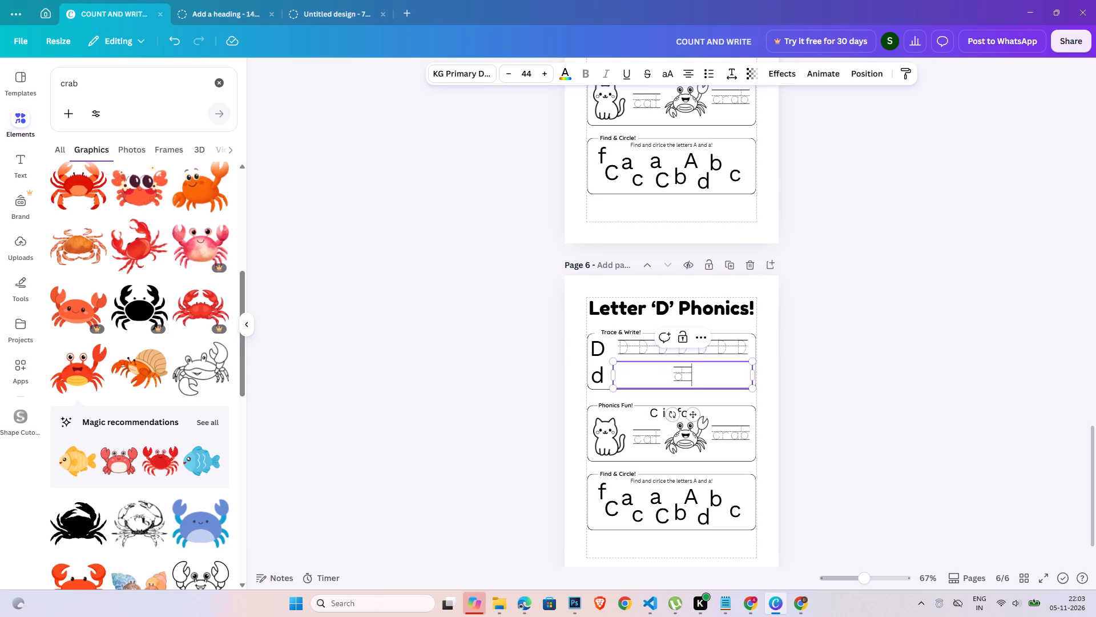
pyautogui.press('d')
pyautogui.press('space')
pyautogui.write('d')
pyautogui.press('space')
pyautogui.write('d d d d d')
pyautogui.click(876, 392)
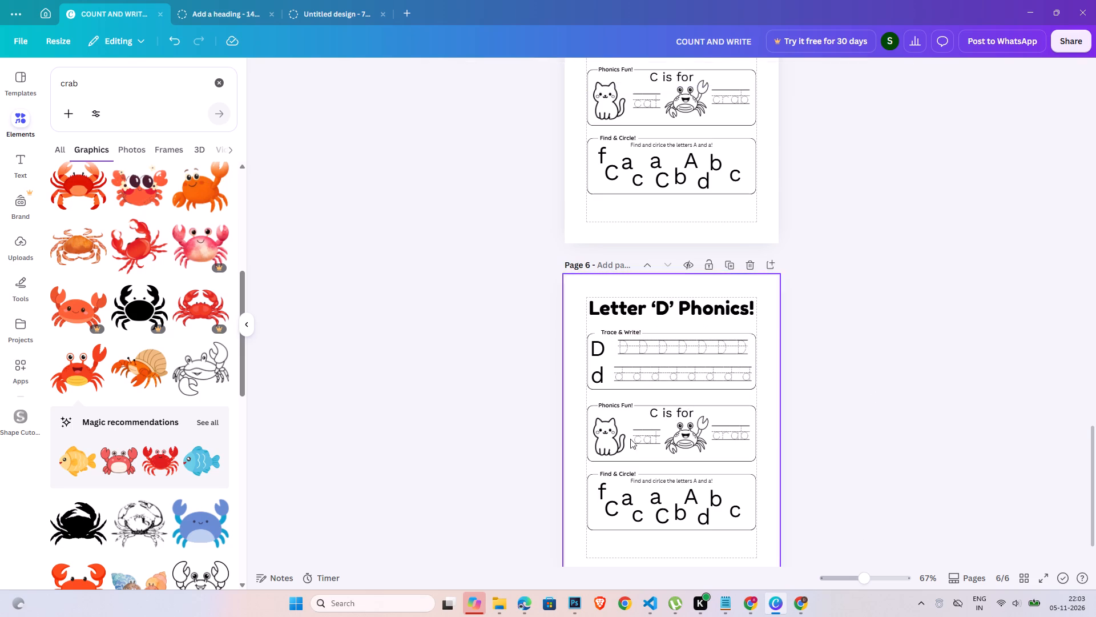
# Change the letter in page 6's "Phonics Fun!" heading so it reads "d is for".
pyautogui.click(618, 439)
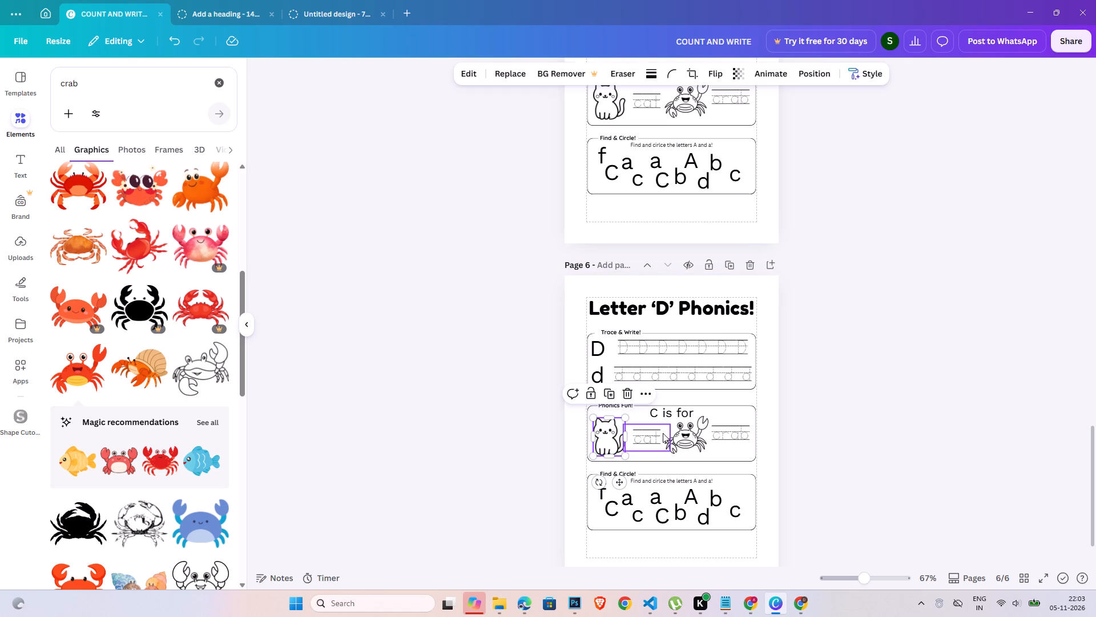
pyautogui.click(636, 438)
pyautogui.click(652, 415)
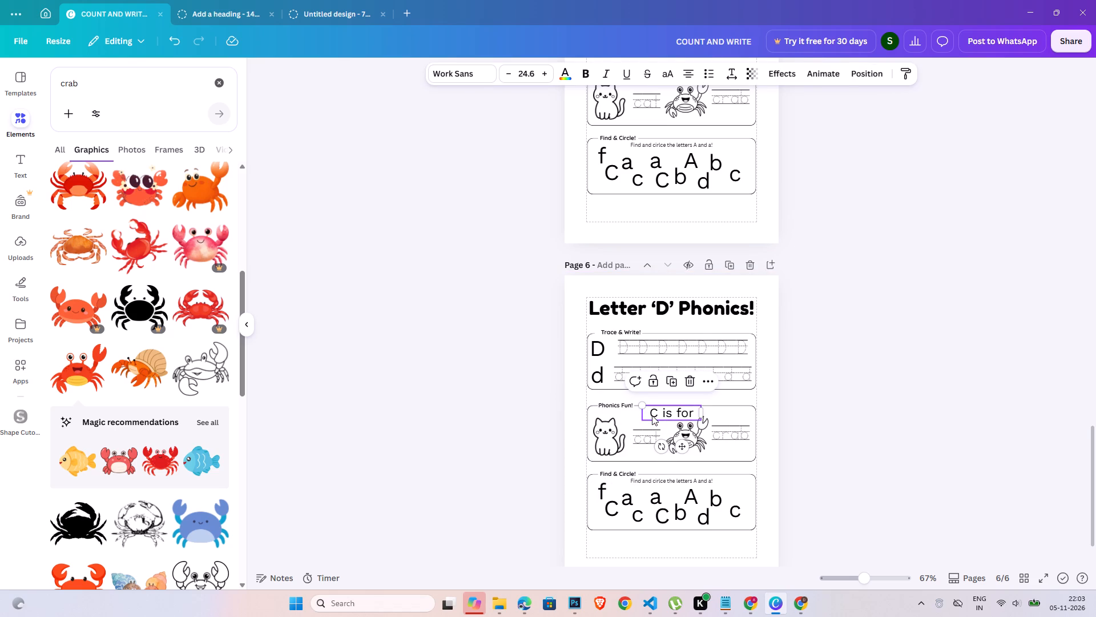
pyautogui.click(652, 415)
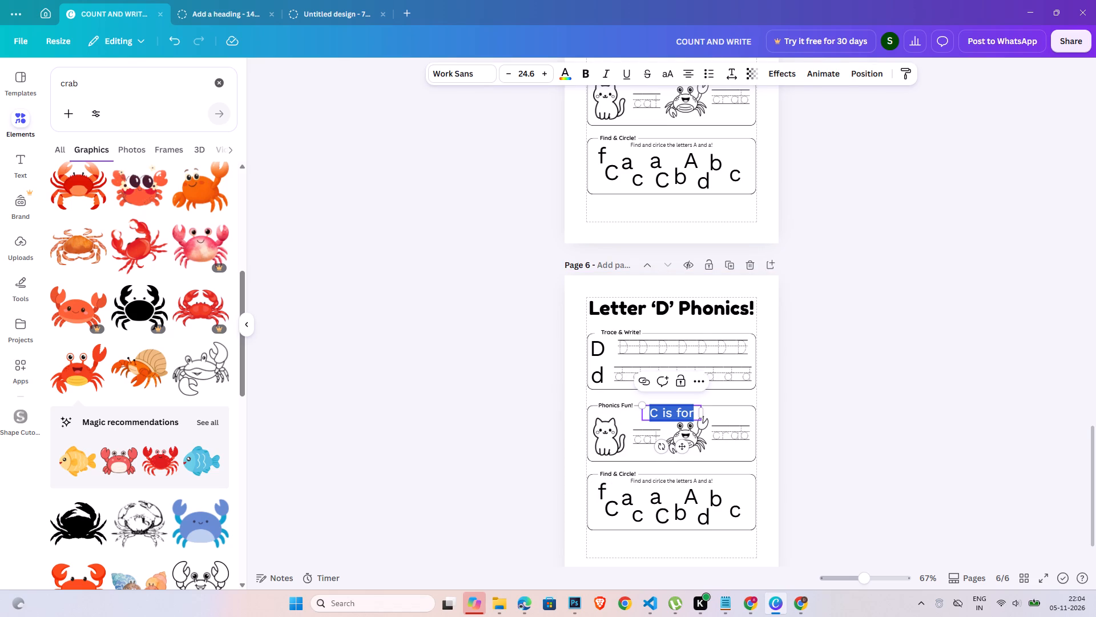
pyautogui.click(656, 412)
pyautogui.click(655, 413)
pyautogui.press('d')
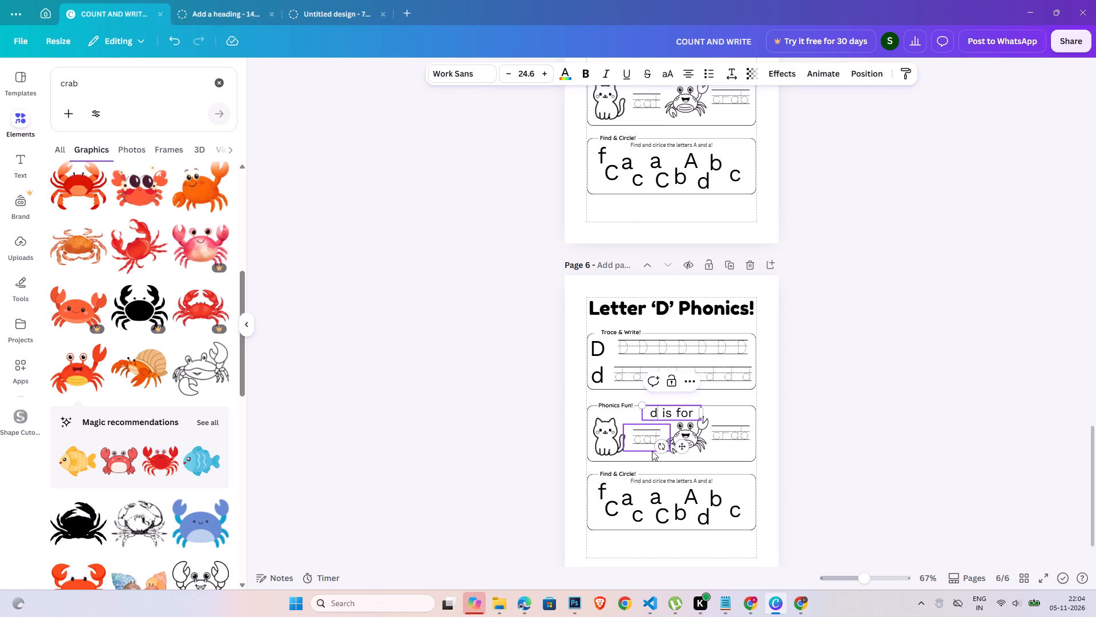
# Change the first tracing word in page 6's "Phonics Fun!" box to "dog".
pyautogui.doubleClick(646, 434)
pyautogui.press('d')
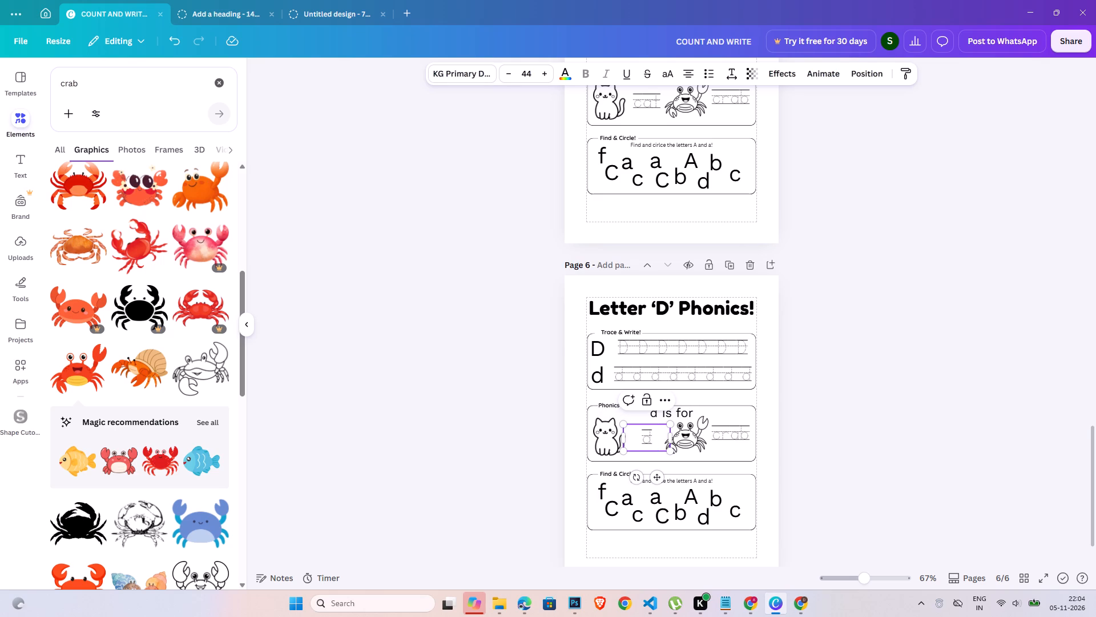
pyautogui.write('og')
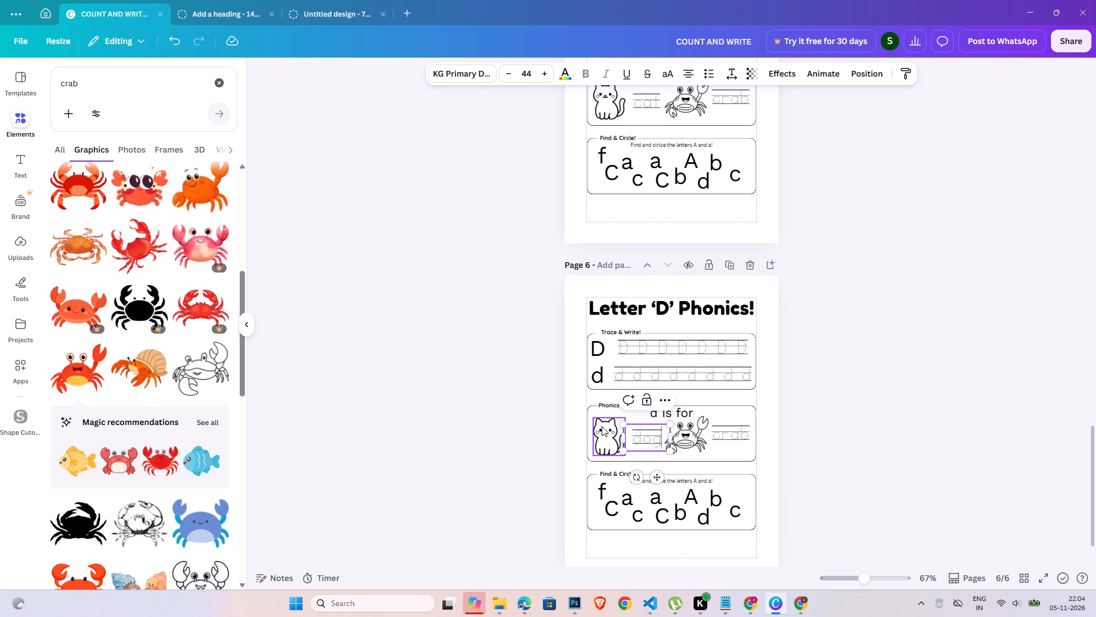
# Delete page 6's cat picture, search the graphics for "dog", and add the black-and-white outlined sitting puppy in its place.
pyautogui.click(602, 426)
pyautogui.press('Delete')
pyautogui.doubleClick(105, 87)
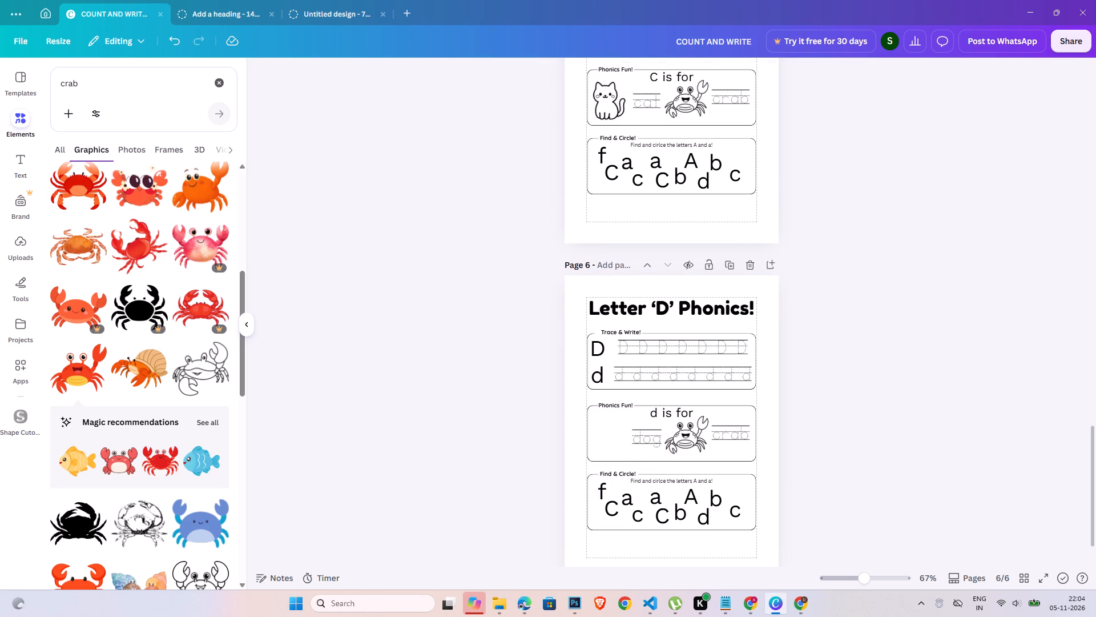
pyautogui.write('dog')
pyautogui.press('Return')
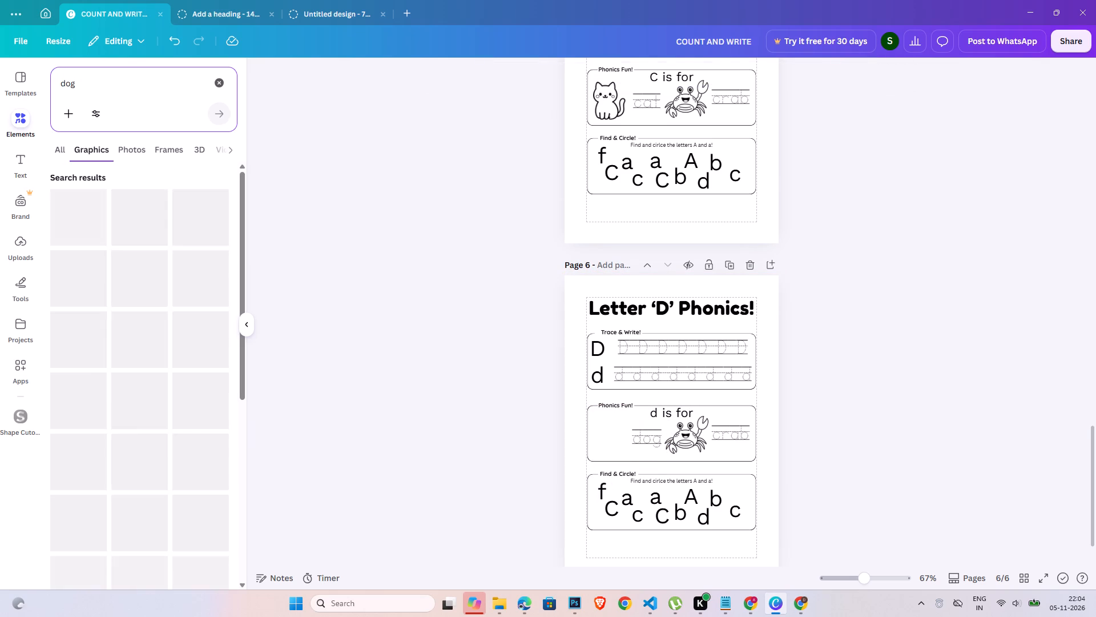
pyautogui.click(71, 354)
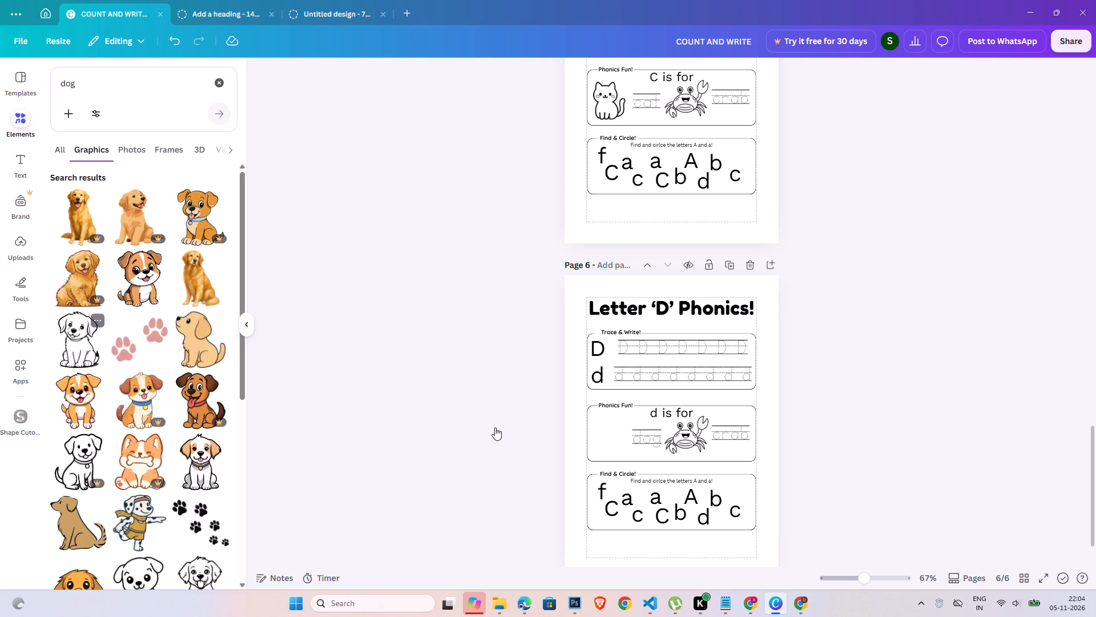
# Shrink the puppy picture and place it in page 6's "Phonics Fun!" box just before the tracing word "dog".
pyautogui.moveTo(711, 368); pyautogui.dragTo(680, 436)
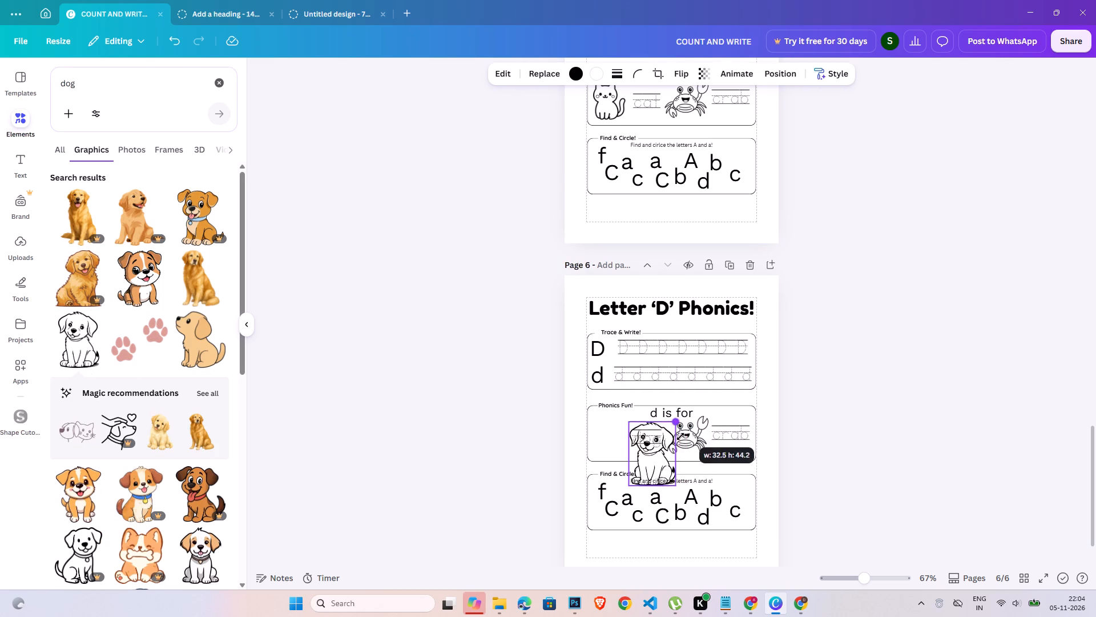
pyautogui.moveTo(680, 436); pyautogui.dragTo(672, 464)
pyautogui.moveTo(646, 464); pyautogui.dragTo(607, 433)
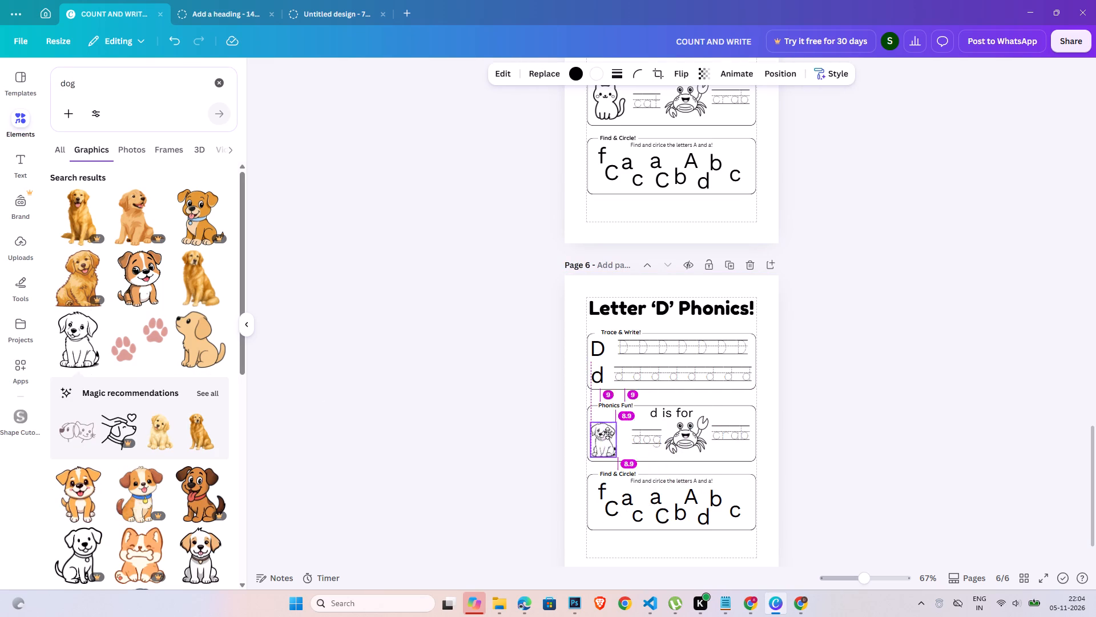
pyautogui.moveTo(607, 433); pyautogui.dragTo(609, 427)
pyautogui.moveTo(617, 444); pyautogui.dragTo(623, 455)
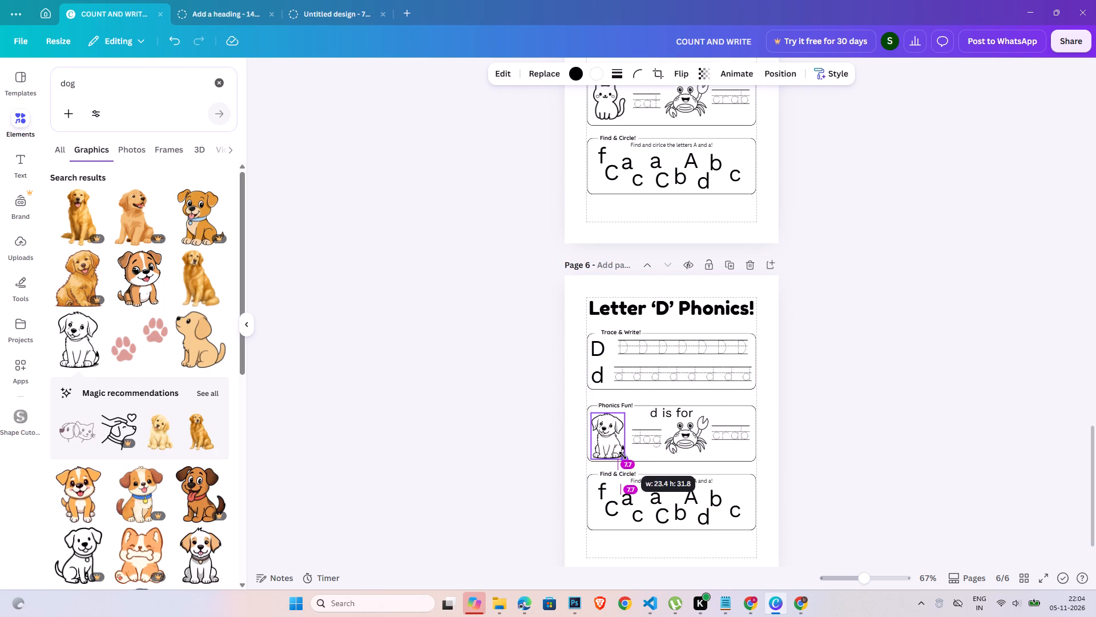
pyautogui.moveTo(623, 455); pyautogui.dragTo(622, 454)
pyautogui.click(618, 438)
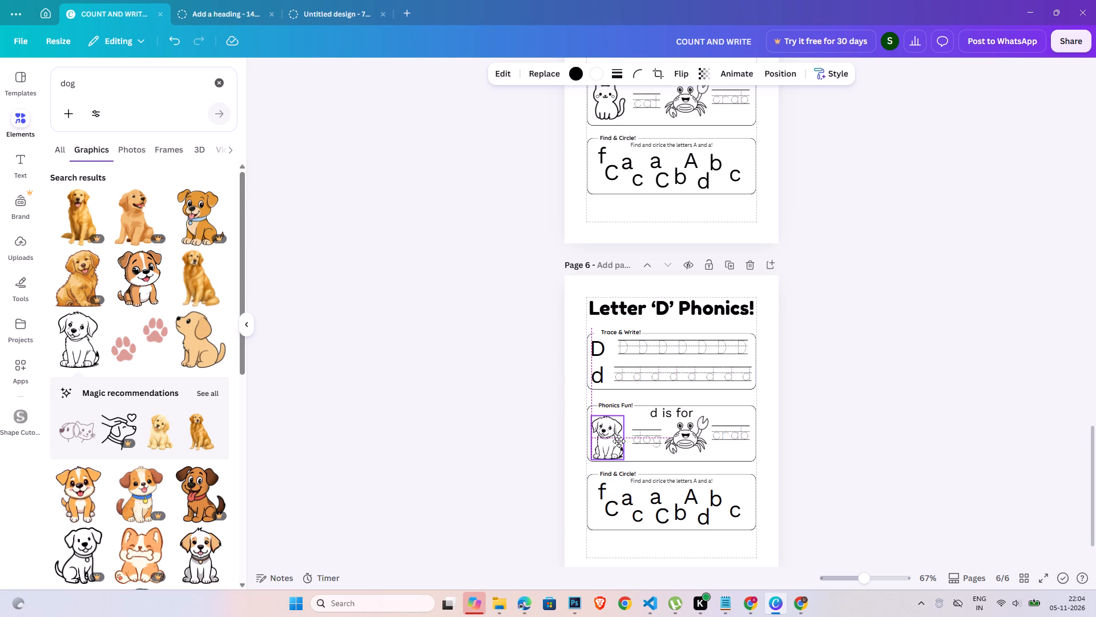
pyautogui.click(809, 428)
# Delete page 6's crab picture, search the graphics for "duck", and add the black-and-white outlined rubber-style duck in its place.
pyautogui.click(680, 431)
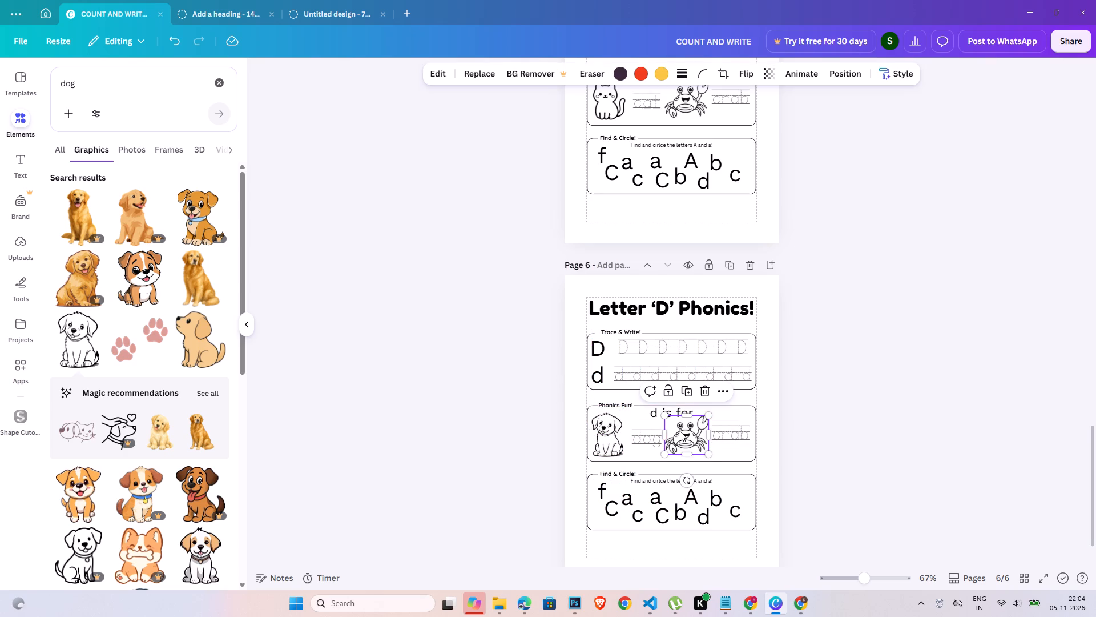
pyautogui.press('Delete')
pyautogui.doubleClick(126, 89)
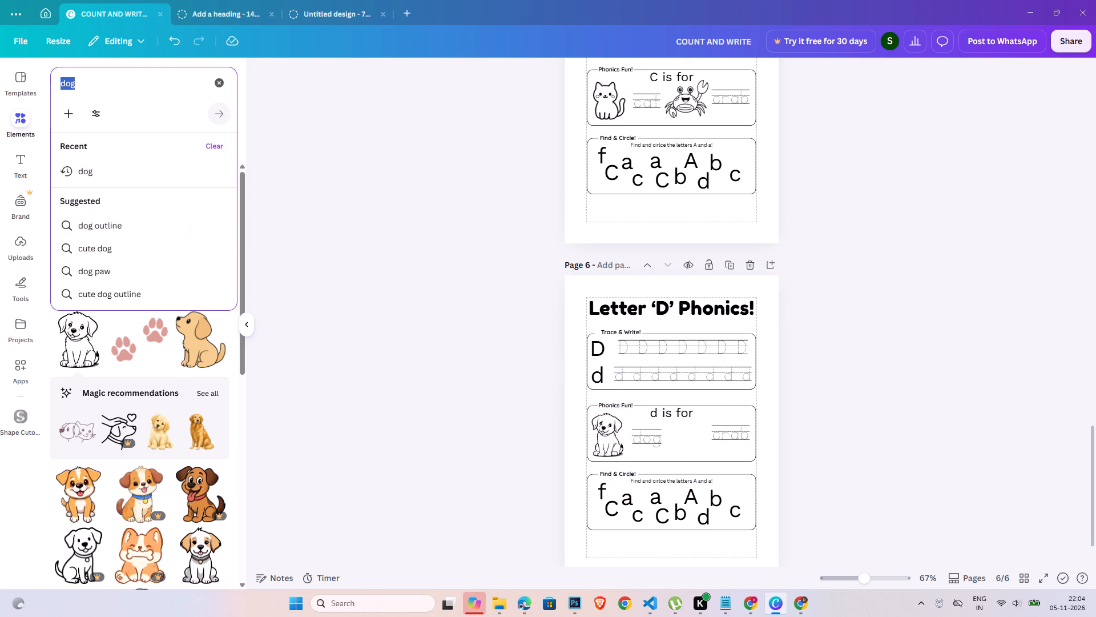
pyautogui.write('do')
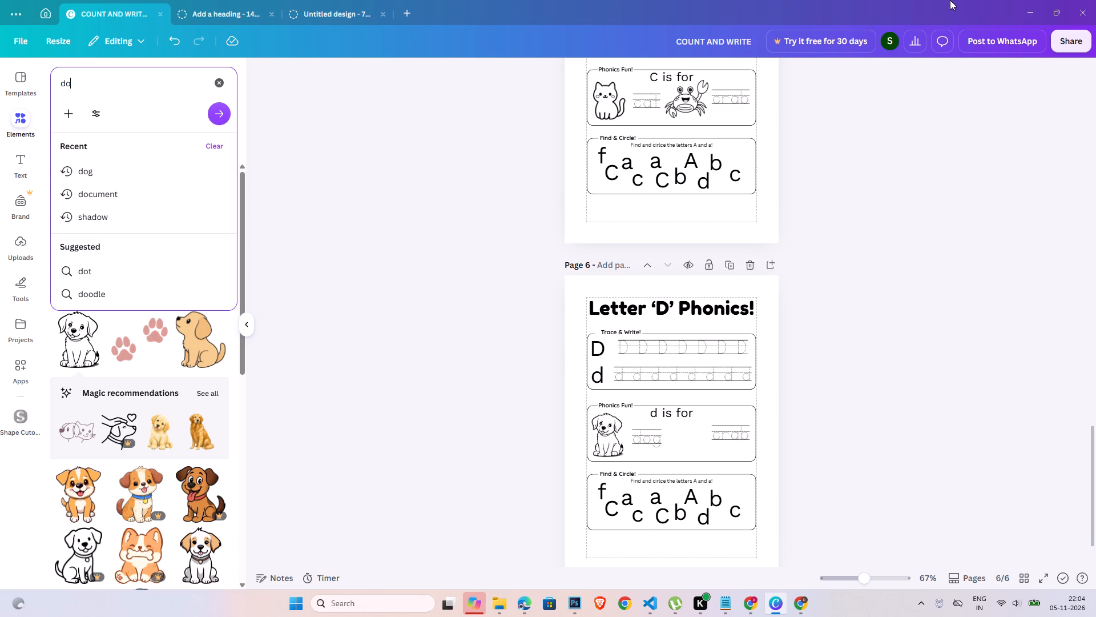
pyautogui.press('BackSpace')
pyautogui.write('uck')
pyautogui.press('Return')
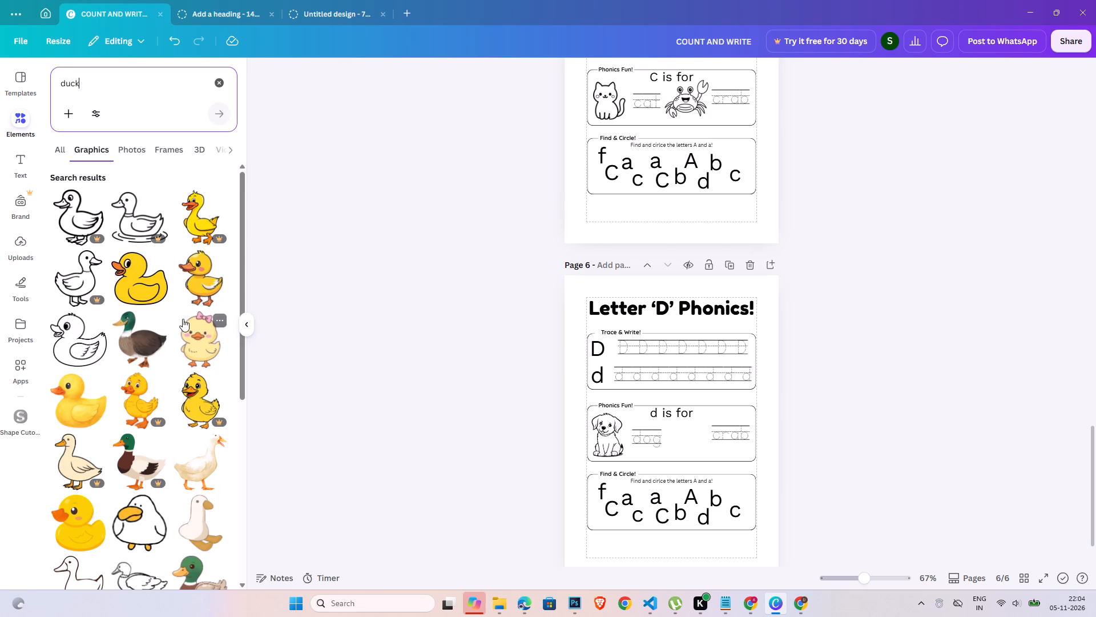
pyautogui.click(84, 356)
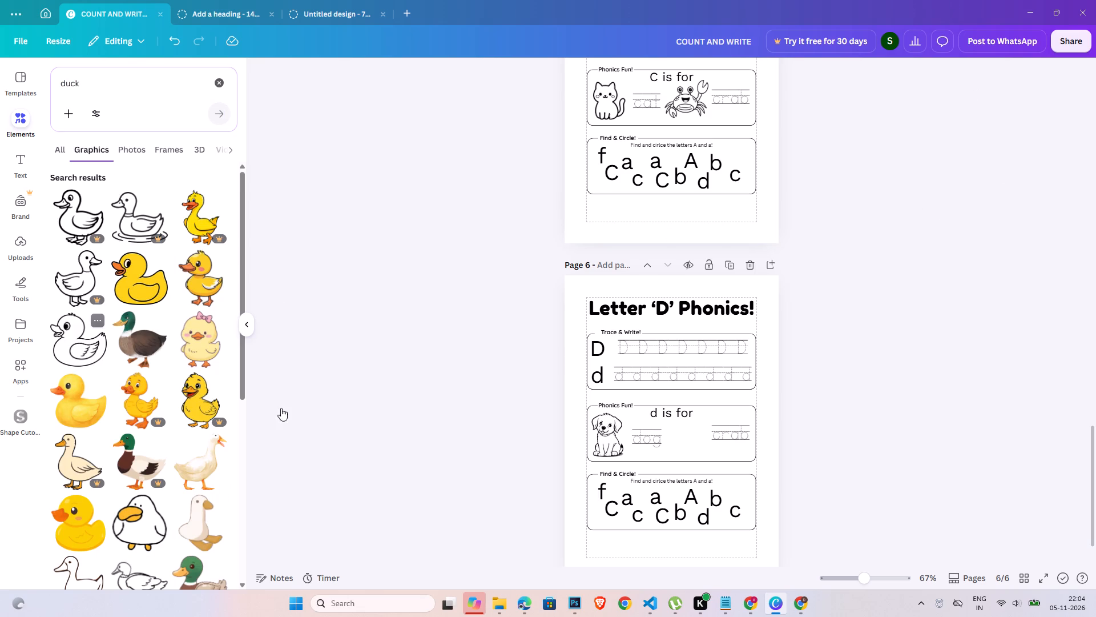
# Shrink the duck picture and place it in page 6's "Phonics Fun!" box, just before the second tracing word.
pyautogui.moveTo(589, 345); pyautogui.dragTo(752, 456)
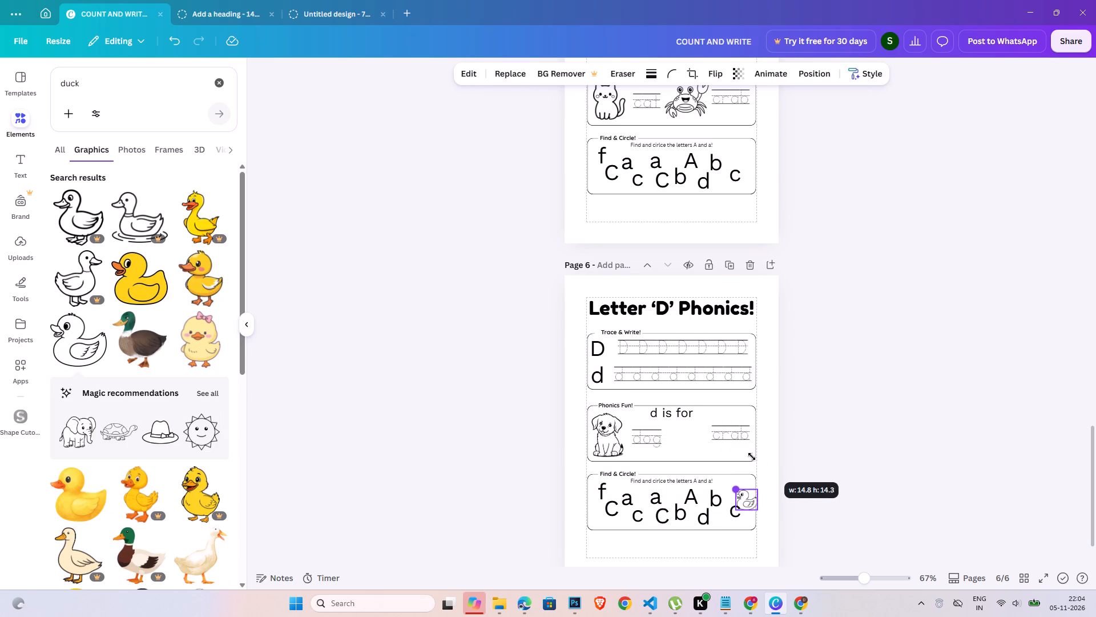
pyautogui.moveTo(752, 456); pyautogui.dragTo(746, 454)
pyautogui.moveTo(750, 494); pyautogui.dragTo(700, 439)
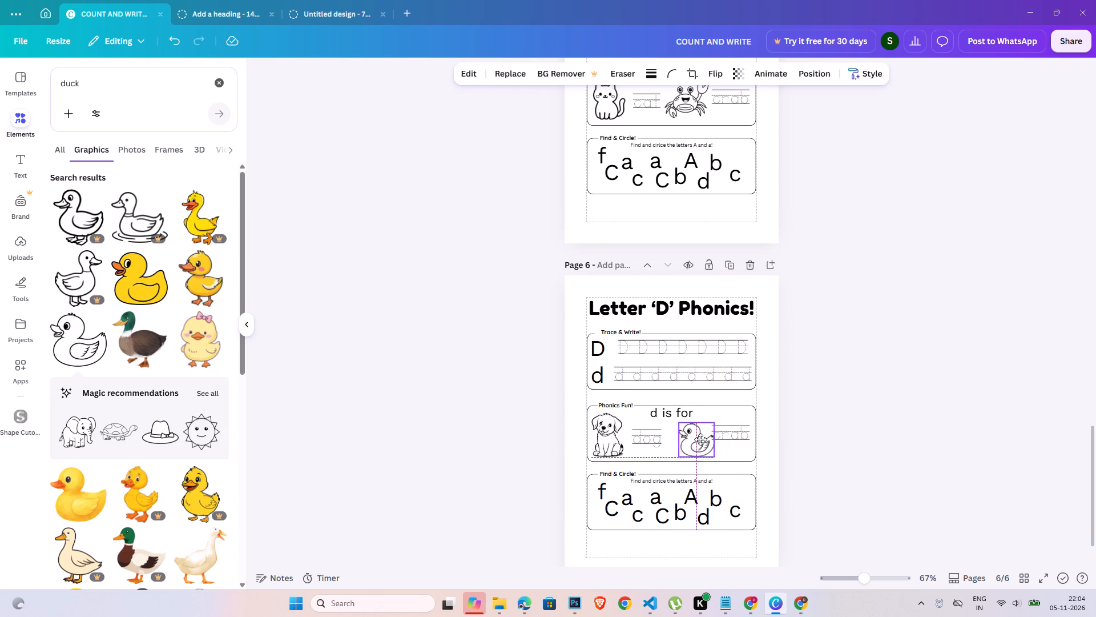
pyautogui.moveTo(700, 439); pyautogui.dragTo(698, 438)
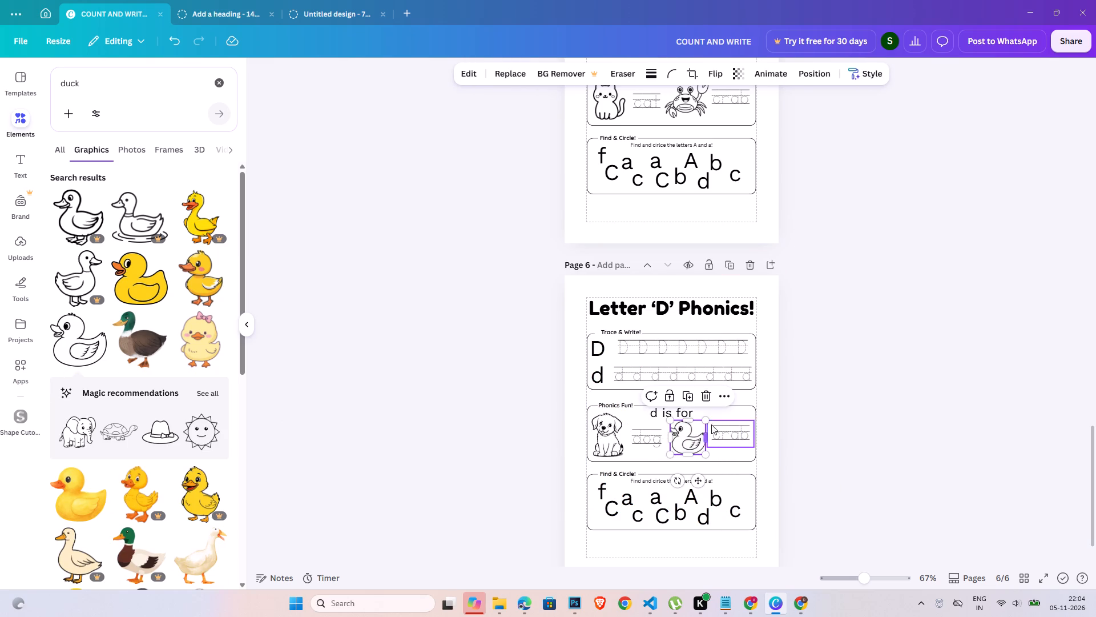
# Flip page 6's duck picture horizontally and shift it slightly between the two tracing words.
pyautogui.click(706, 420)
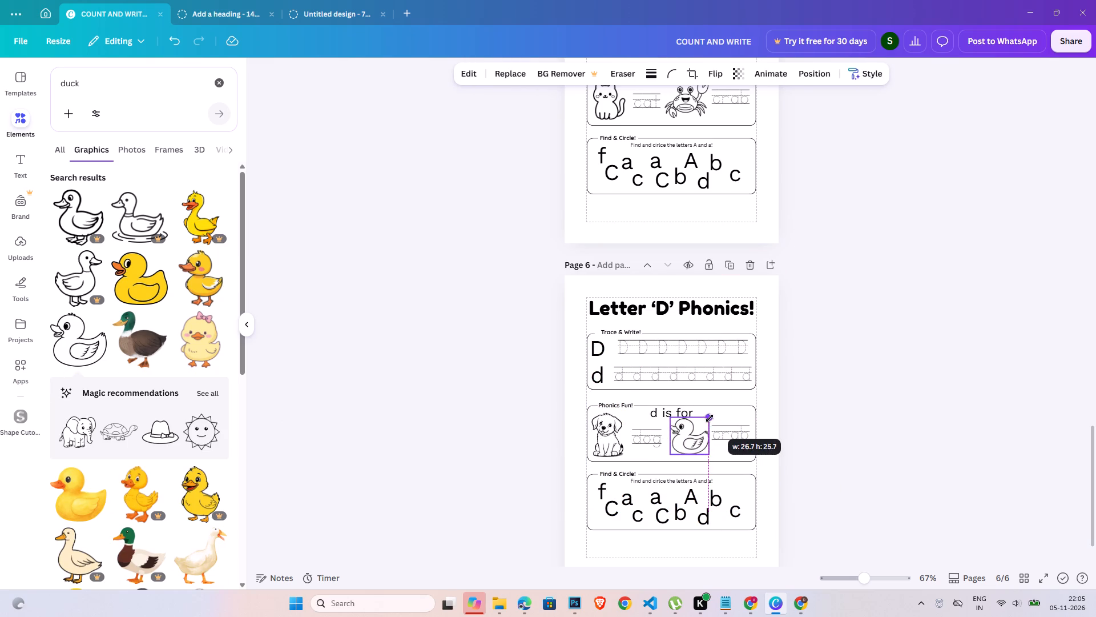
pyautogui.click(719, 74)
pyautogui.click(721, 98)
pyautogui.doubleClick(826, 420)
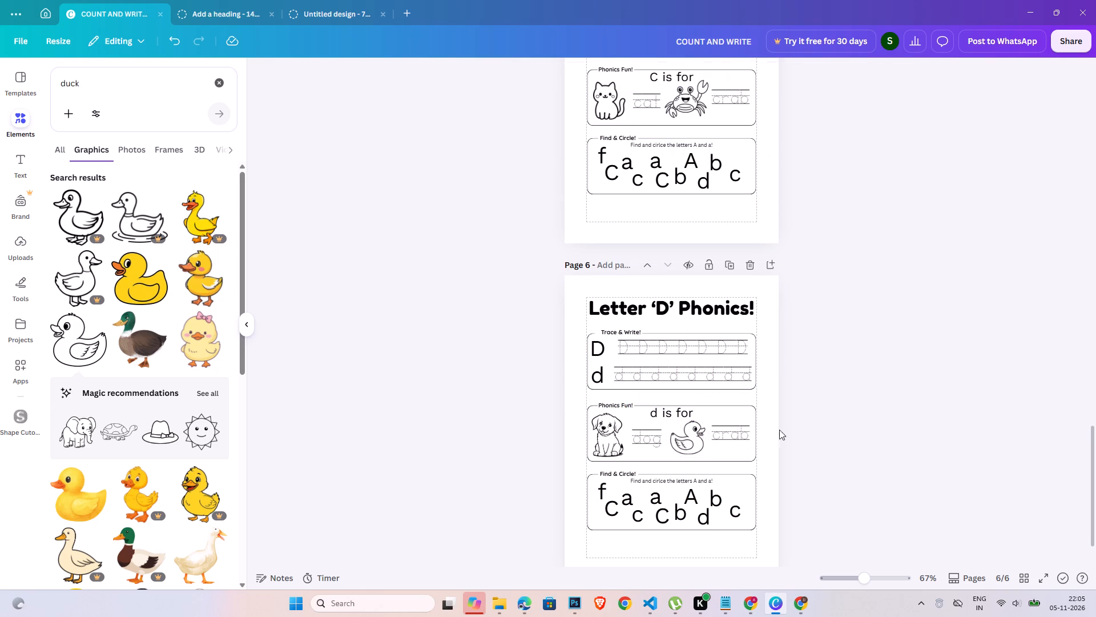
pyautogui.click(694, 434)
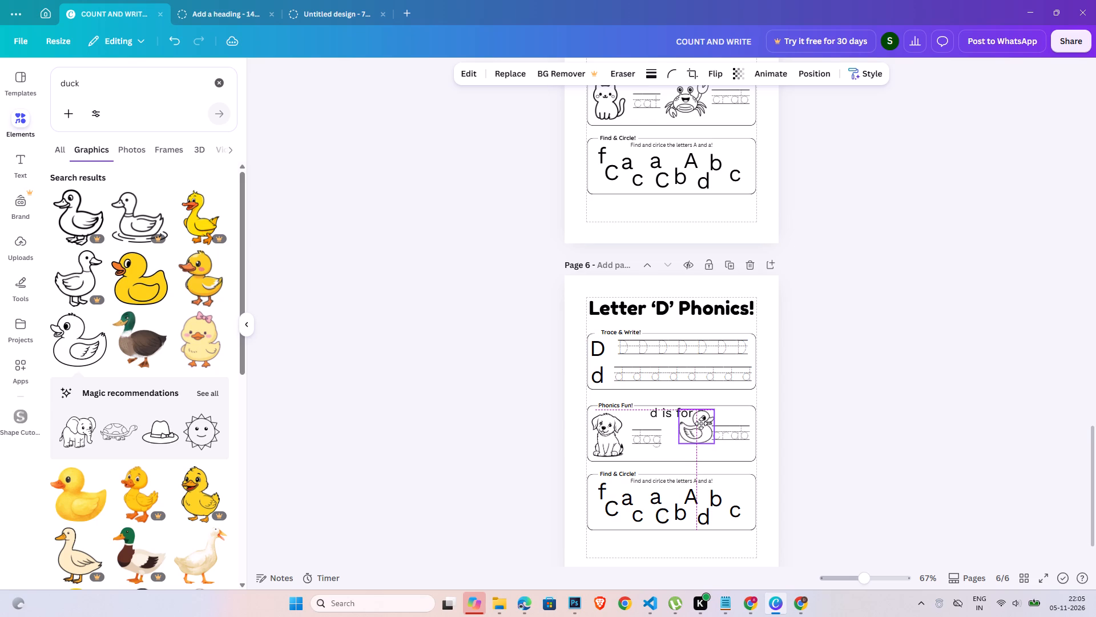
# Change the second tracing word in page 6's "Phonics Fun!" box to "duck".
pyautogui.doubleClick(723, 434)
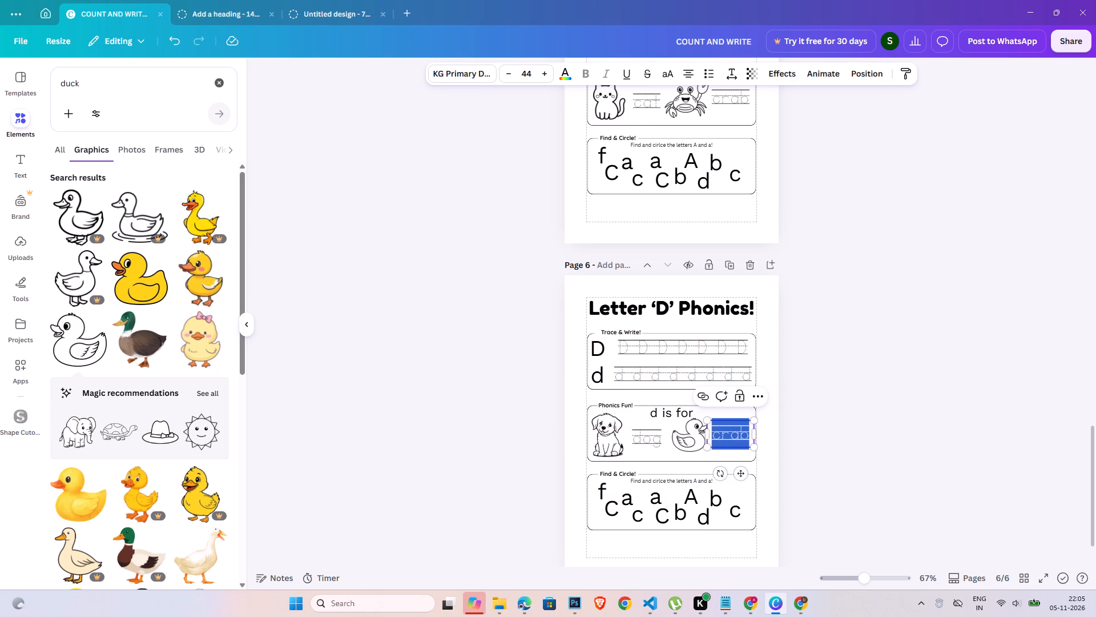
pyautogui.write('duck')
pyautogui.click(859, 409)
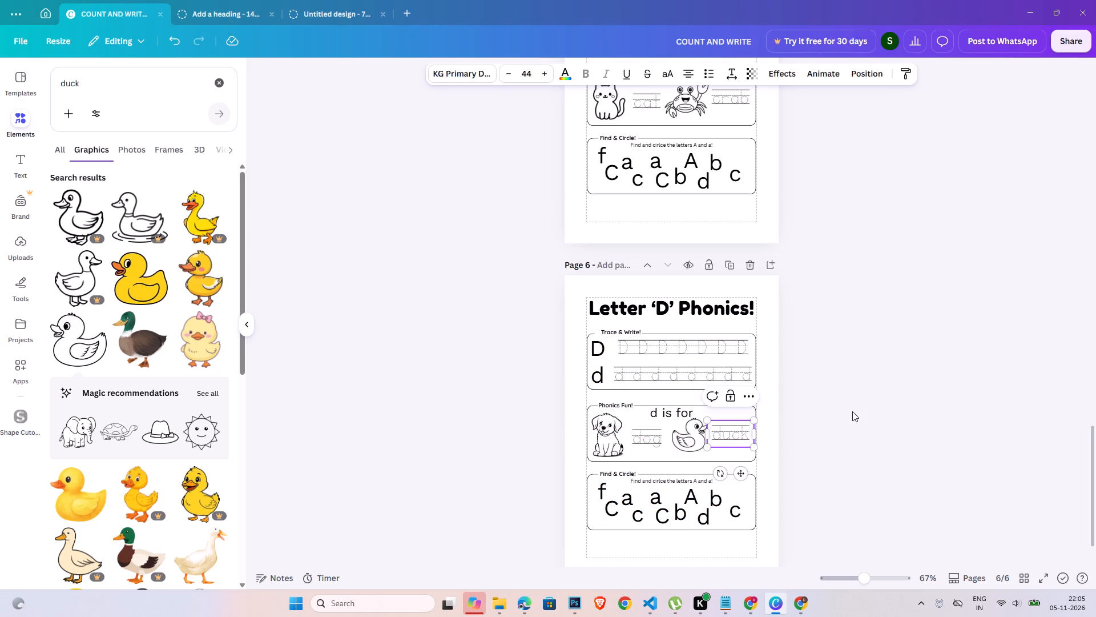
# Nudge page 6's duck picture slightly down and to the left, and the tracing word "duck" slightly down.
pyautogui.click(692, 444)
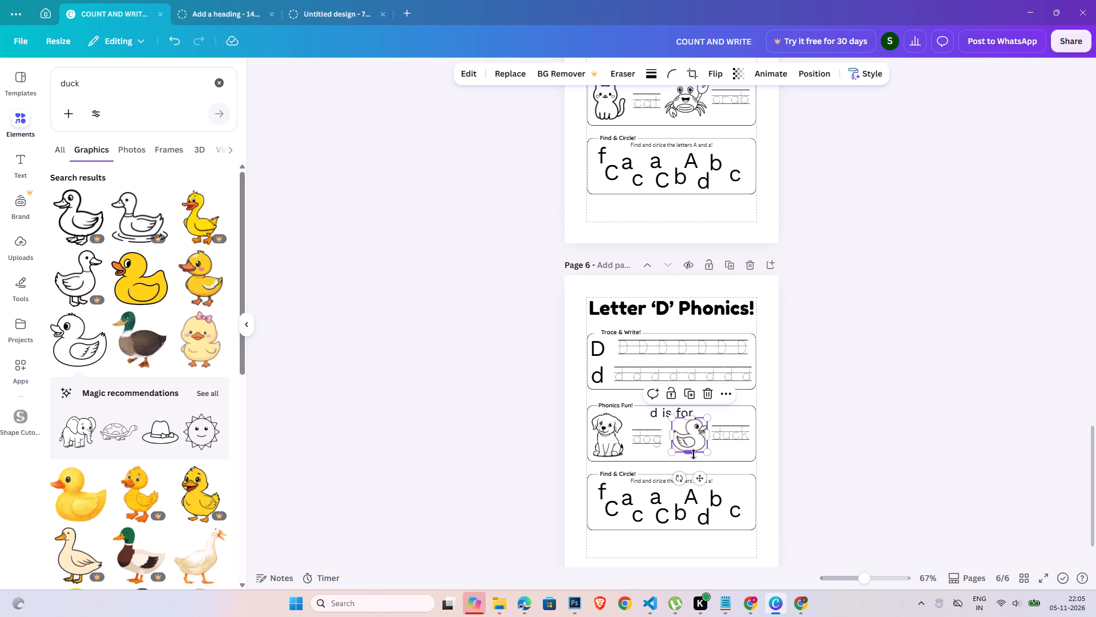
pyautogui.press('Down')
pyautogui.press('Left')
pyautogui.press('Left')
pyautogui.press('Right')
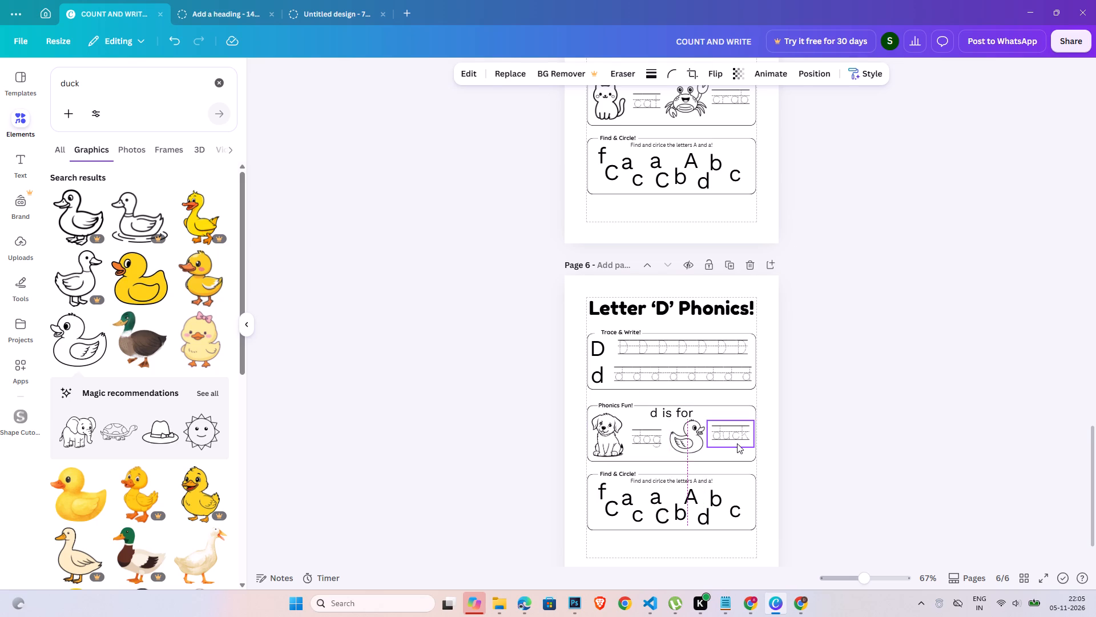
pyautogui.click(737, 443)
pyautogui.press('Down')
pyautogui.click(835, 453)
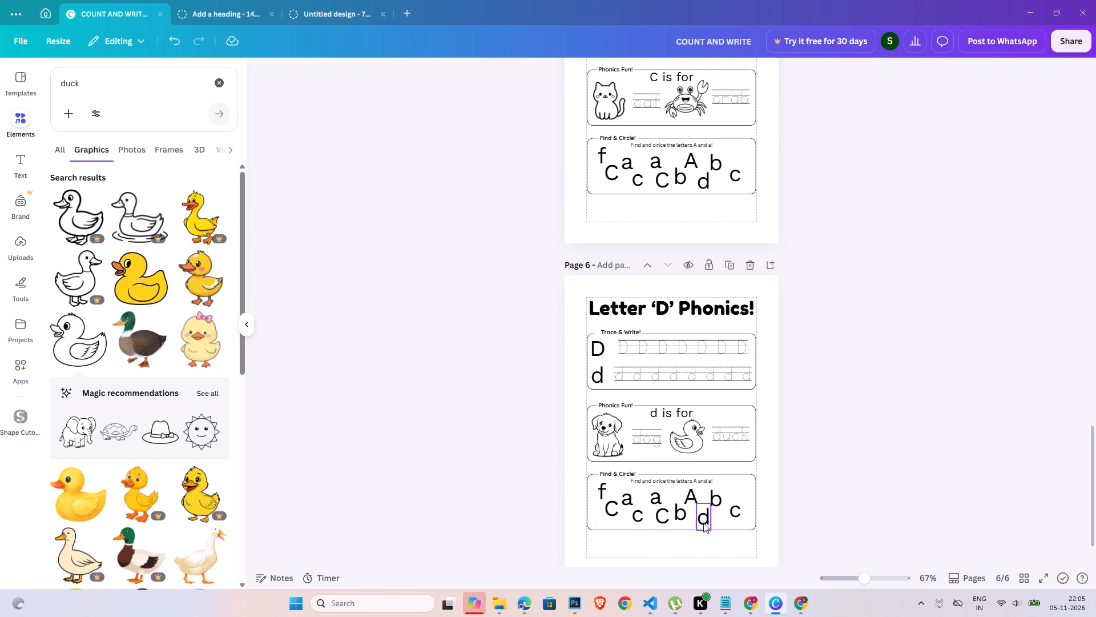
# Replace the first "C" and the second lowercase "a" in page 6's "Find & Circle!" box with capital "D".
pyautogui.doubleClick(611, 507)
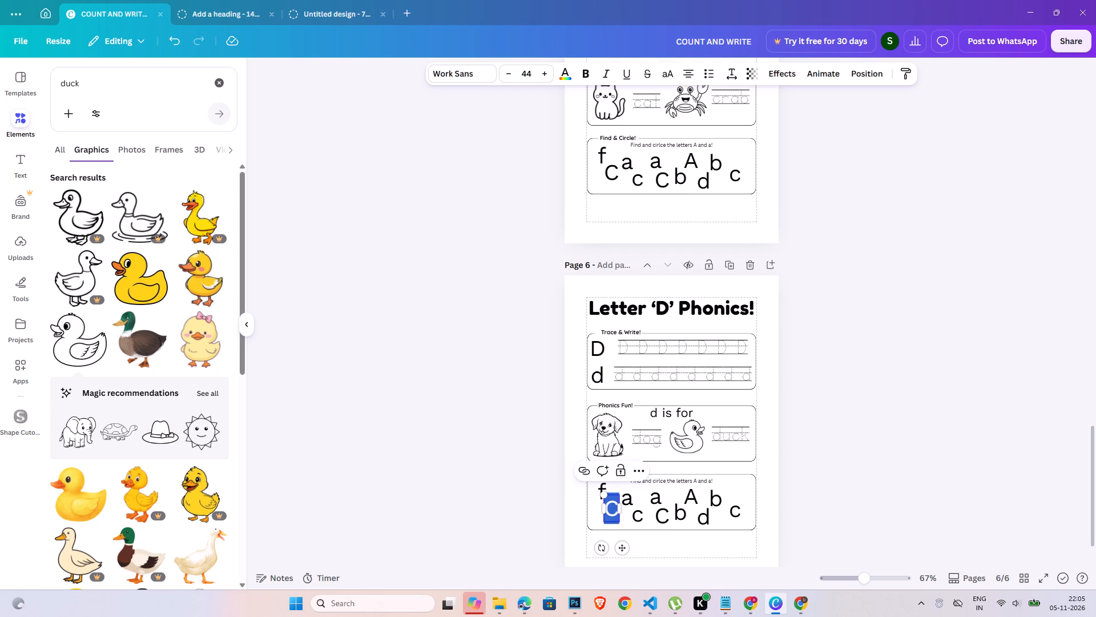
pyautogui.hotkey('shift', 'd')
pyautogui.click(630, 503)
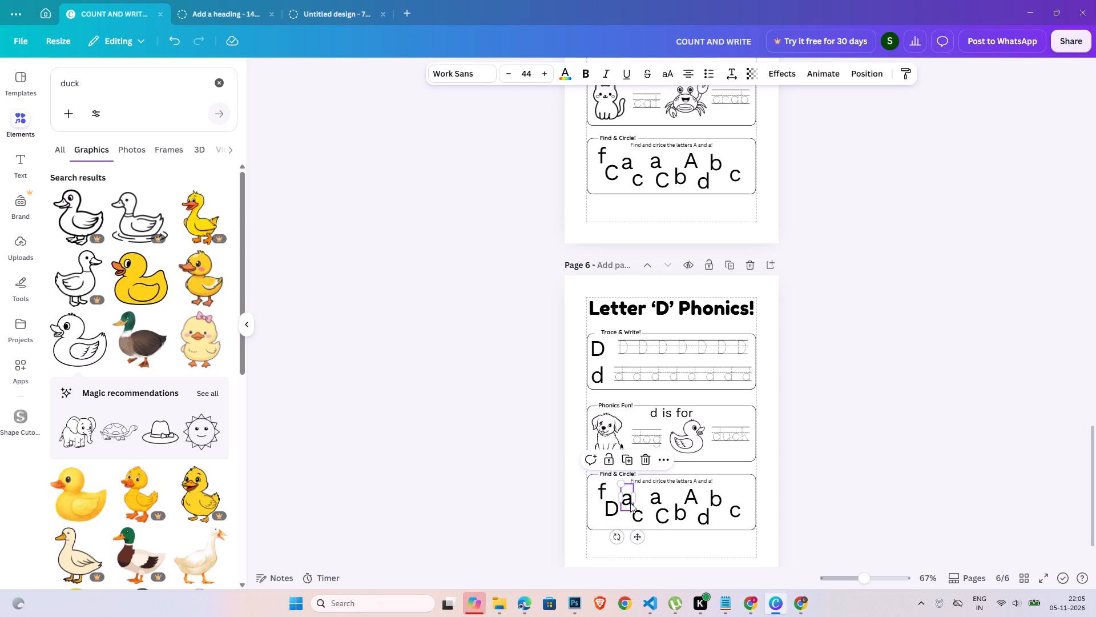
pyautogui.doubleClick(652, 496)
pyautogui.hotkey('shift', 'd')
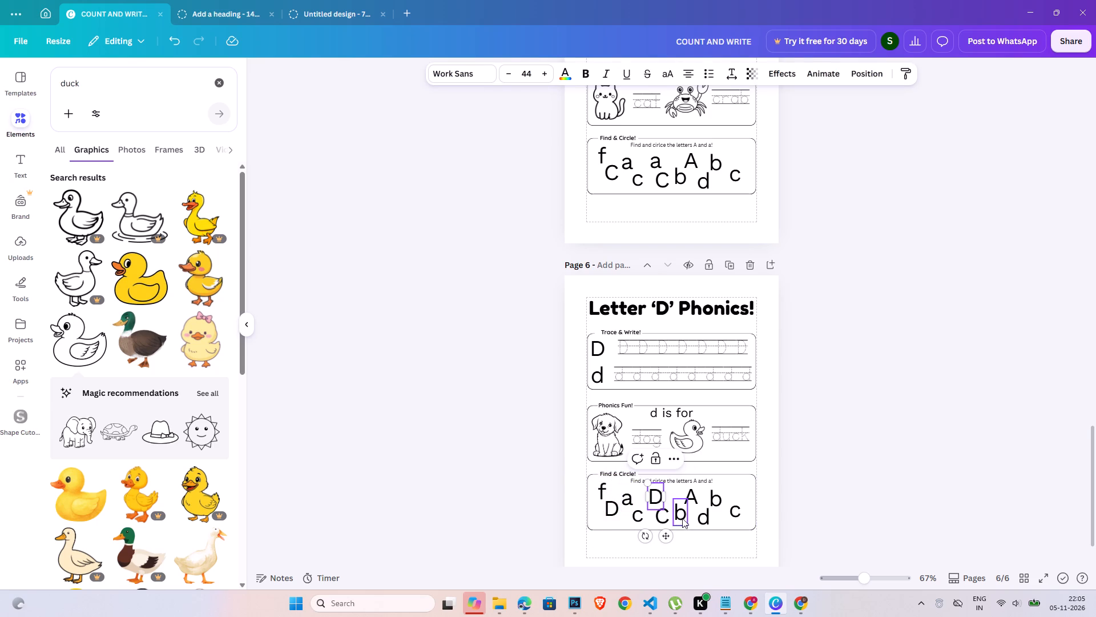
pyautogui.click(731, 516)
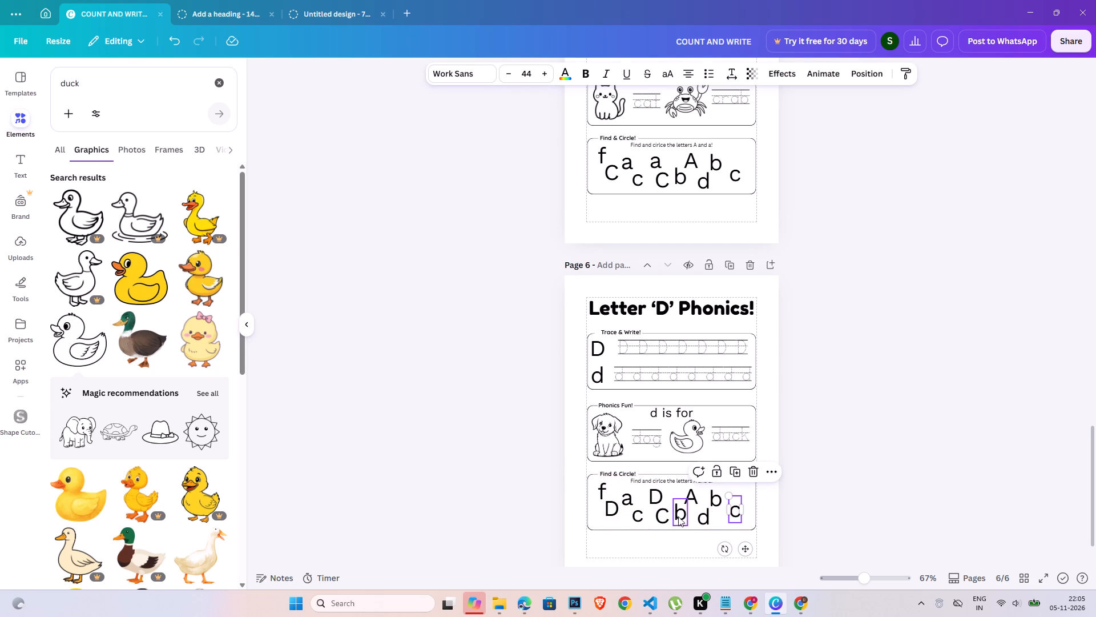